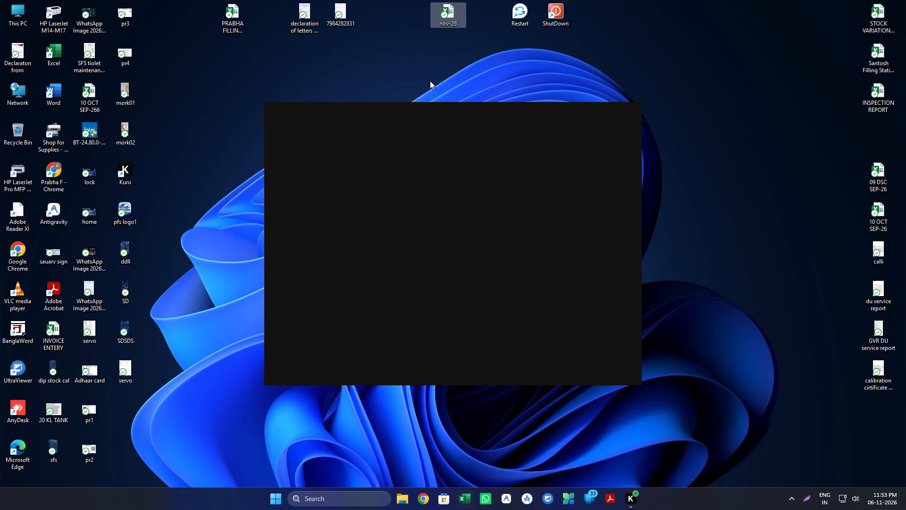
Open the nov-26 Excel workbook from the desktop to view the DU No 1 Gilbarco section of sheet 06nov26.
triple_click(449, 11)
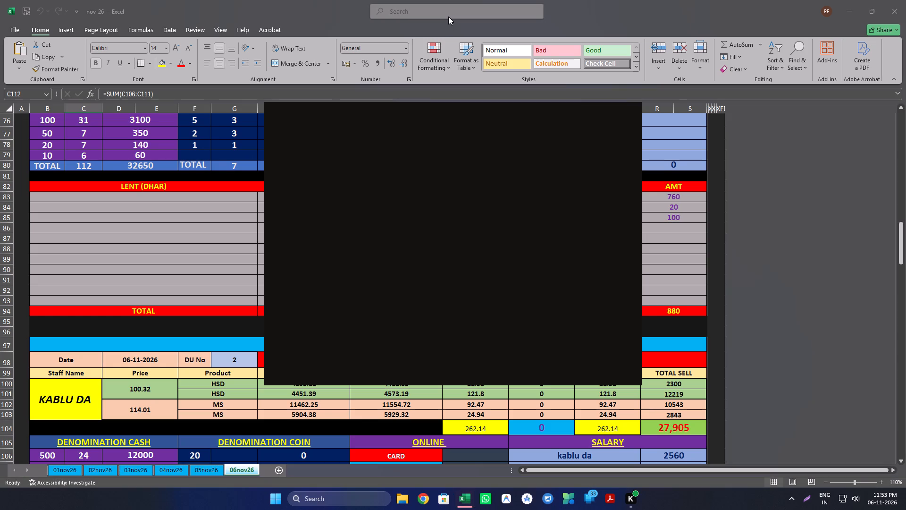
click(735, 157)
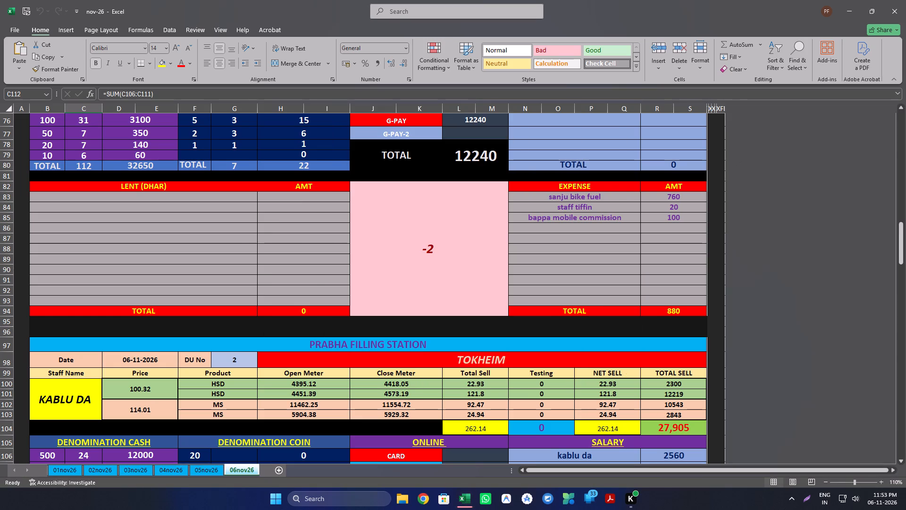
scroll(466, 239, up, 5)
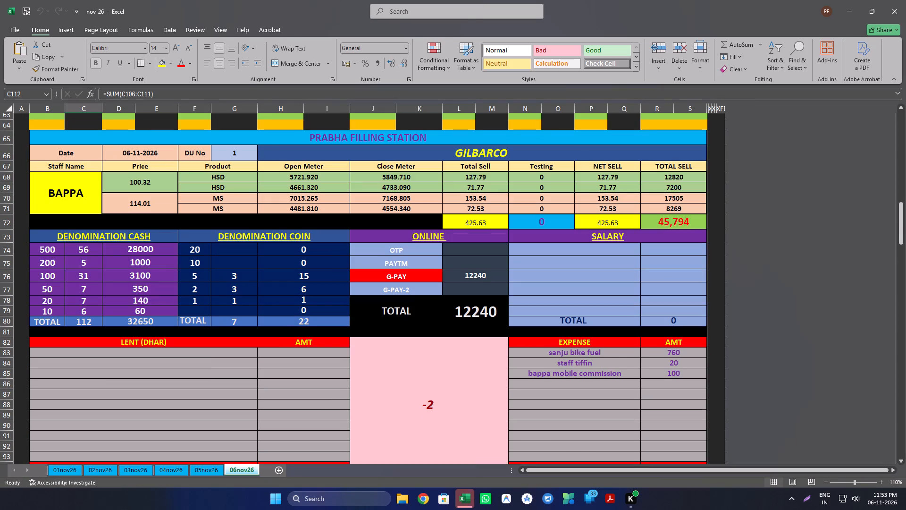
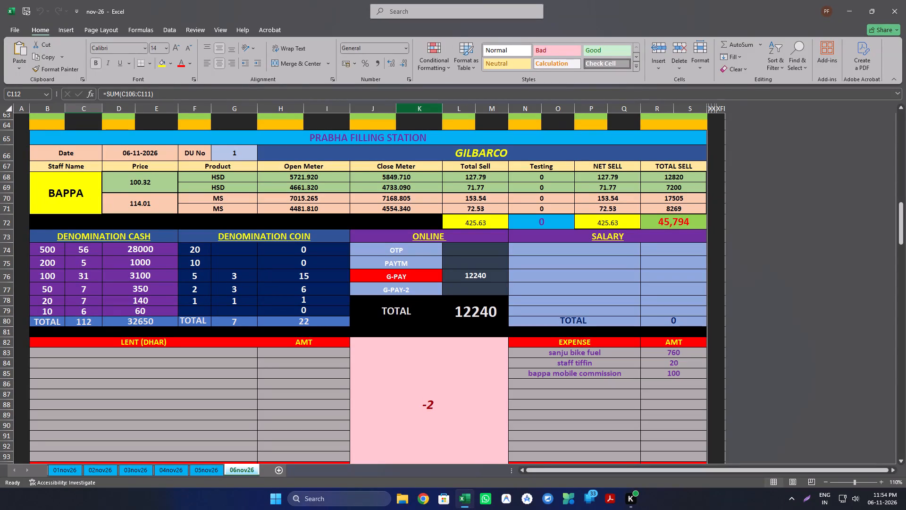
Enter the two HSD close meter readings for DU No 1 Gilbarco as 5889.390 and 4733.09.
click(321, 259)
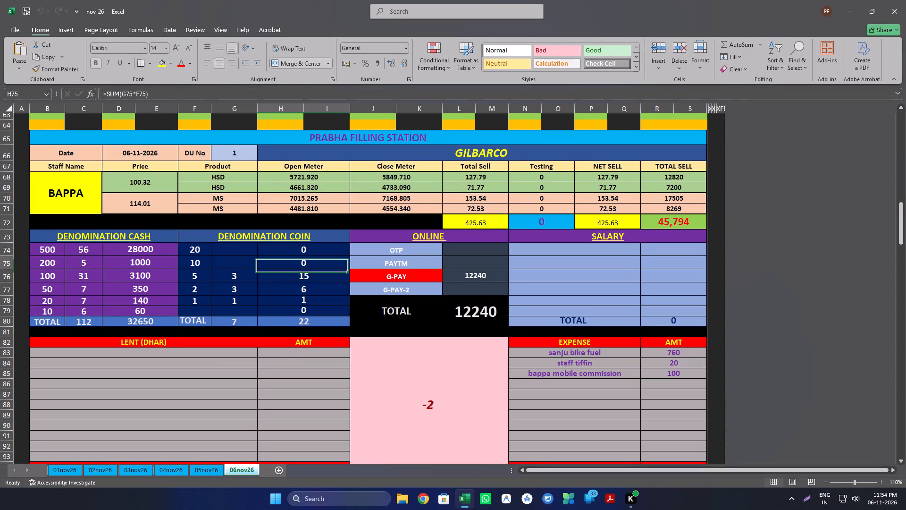
click(412, 176)
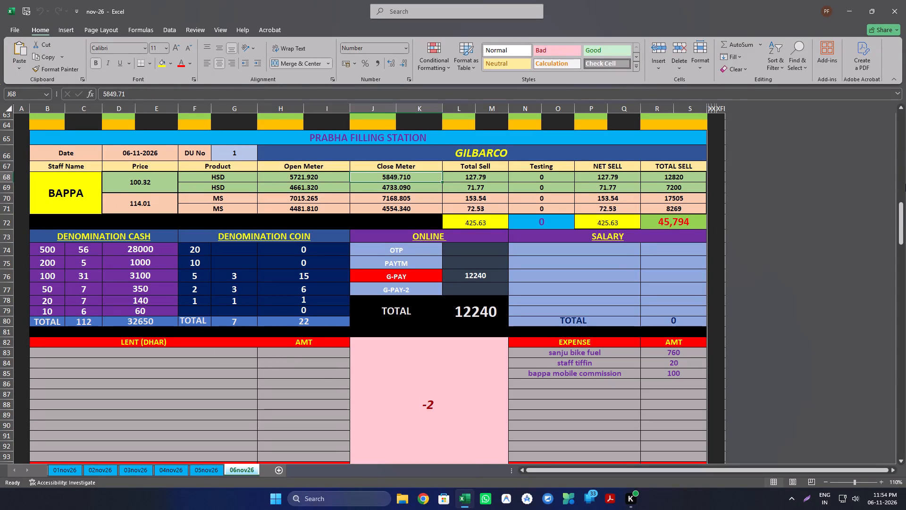
key(5)
text(889)
text(.390)
key(Return)
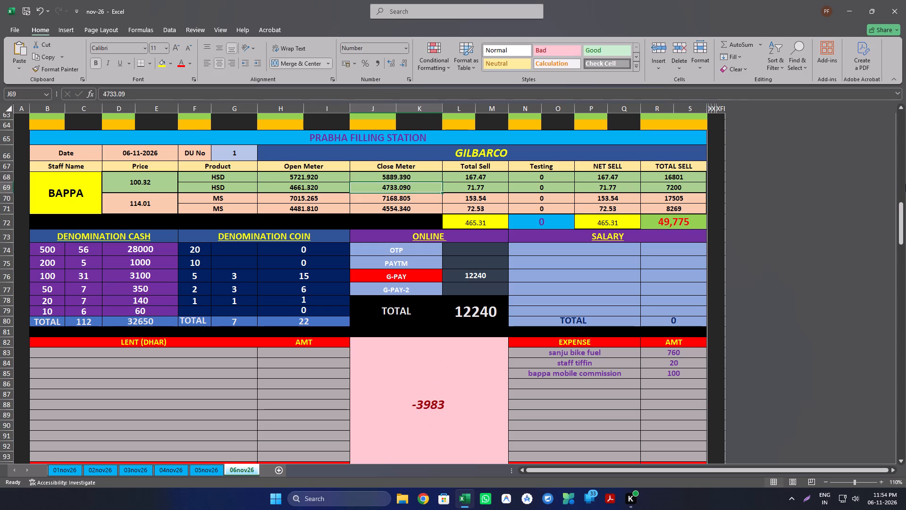
text(47)
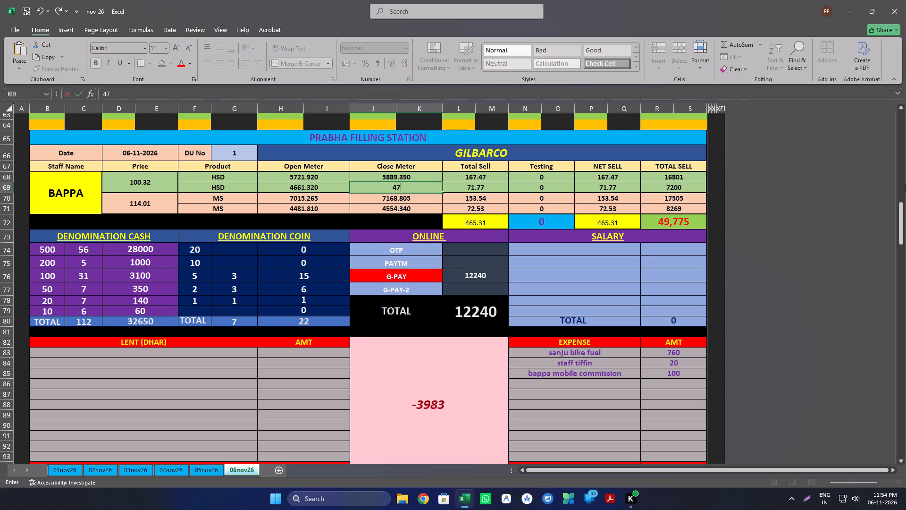
text(33.09)
key(Return)
Enter the two MS close meter readings for DU No 1 Gilbarco as 7170.565 and 4554.34.
text(7170)
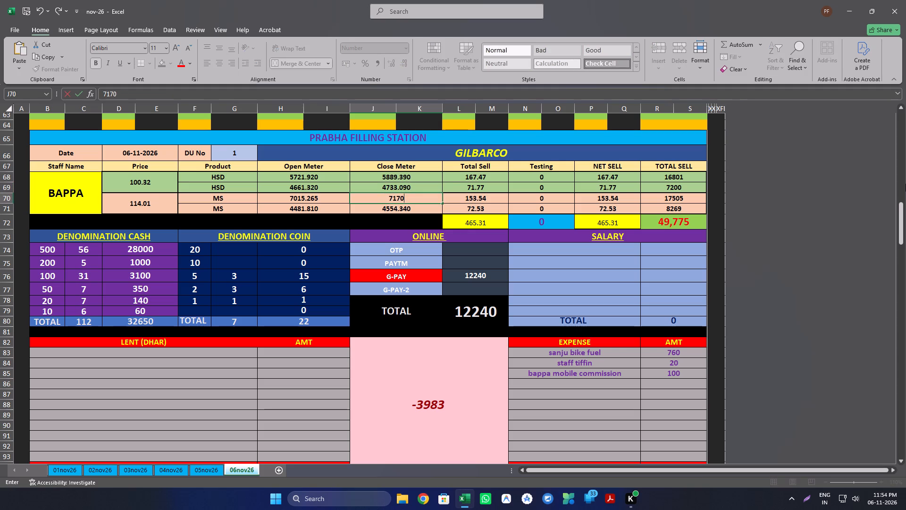
key(period)
text(565)
key(Return)
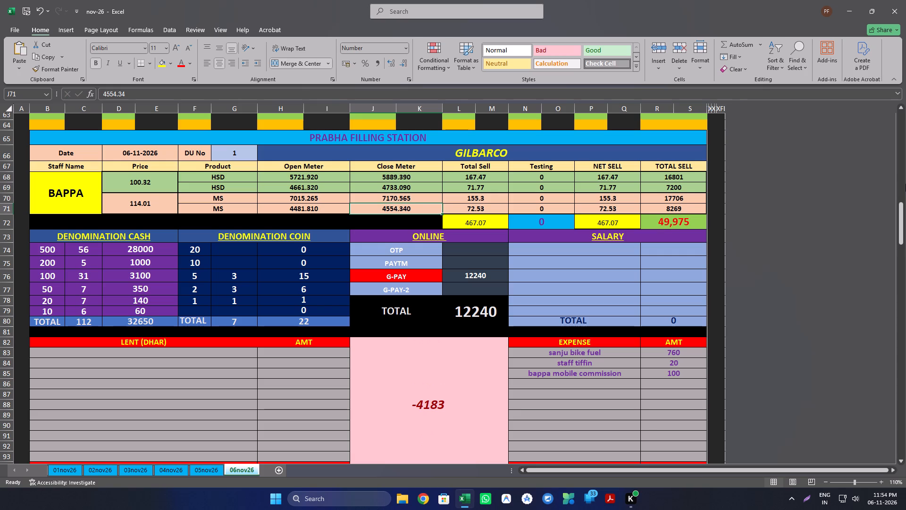
text(4554)
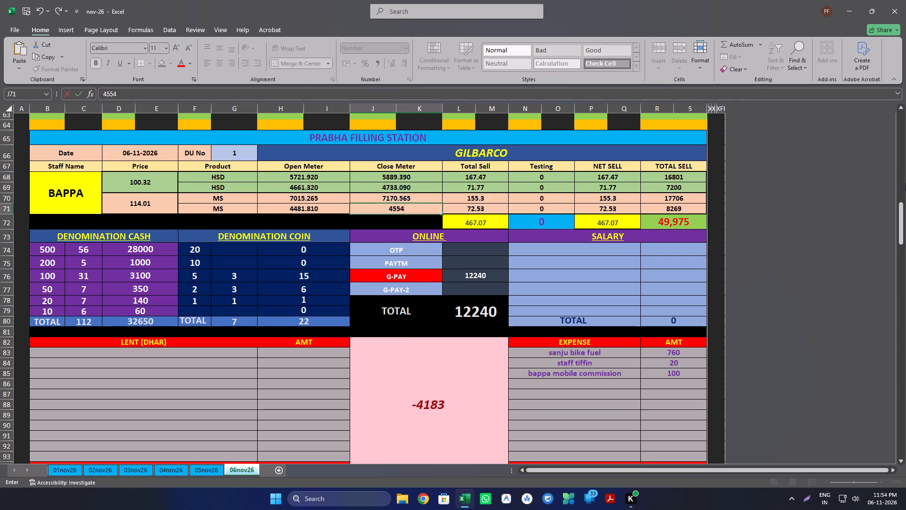
text(.34)
key(Return)
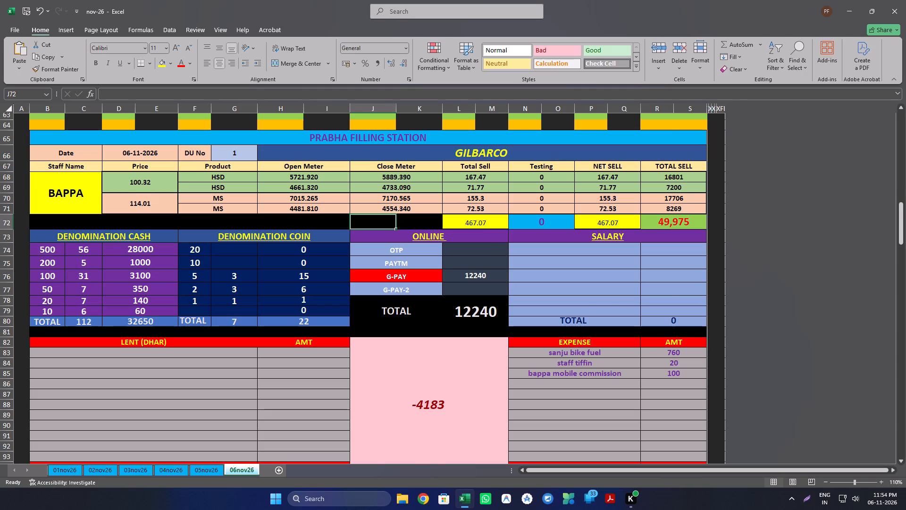
Enter the two HSD close meter readings for DU No 2 Tokheim as 4418.05 and 4588.14.
scroll(426, 357, down, 8)
scroll(433, 314, down, 4)
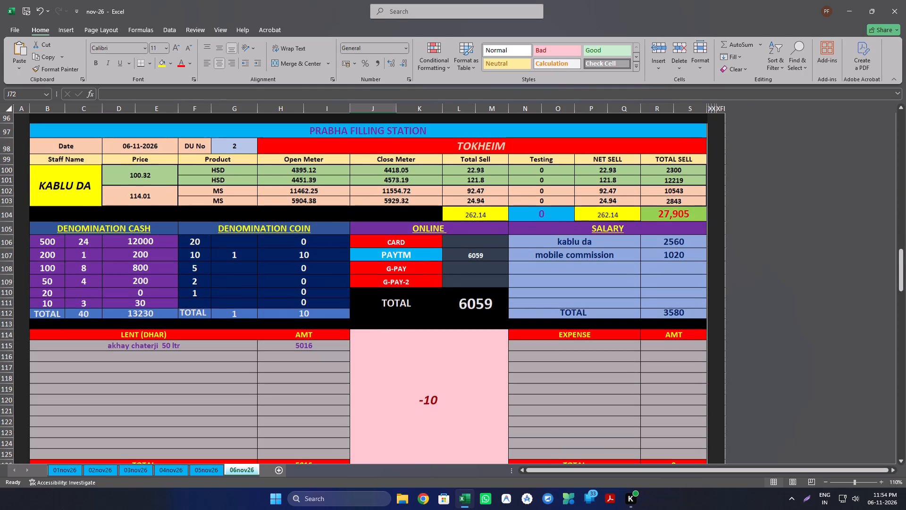
click(399, 165)
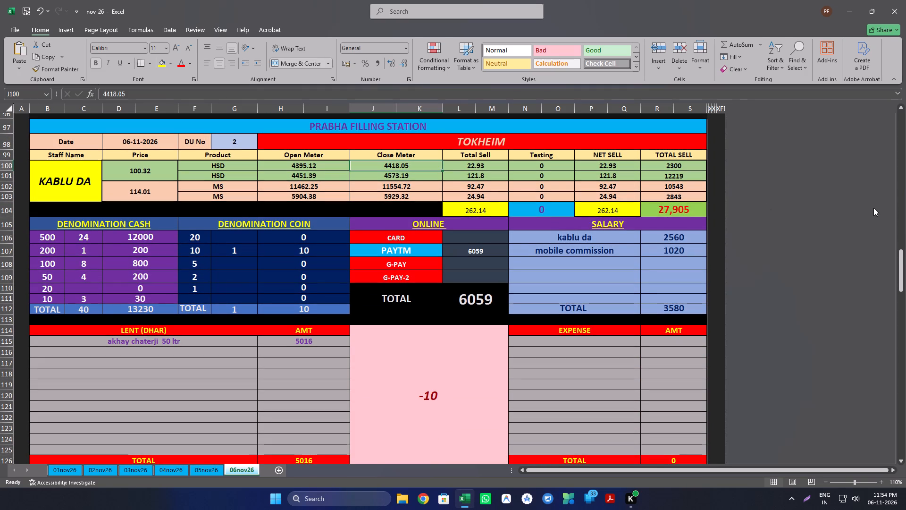
scroll(215, 259, up, 2)
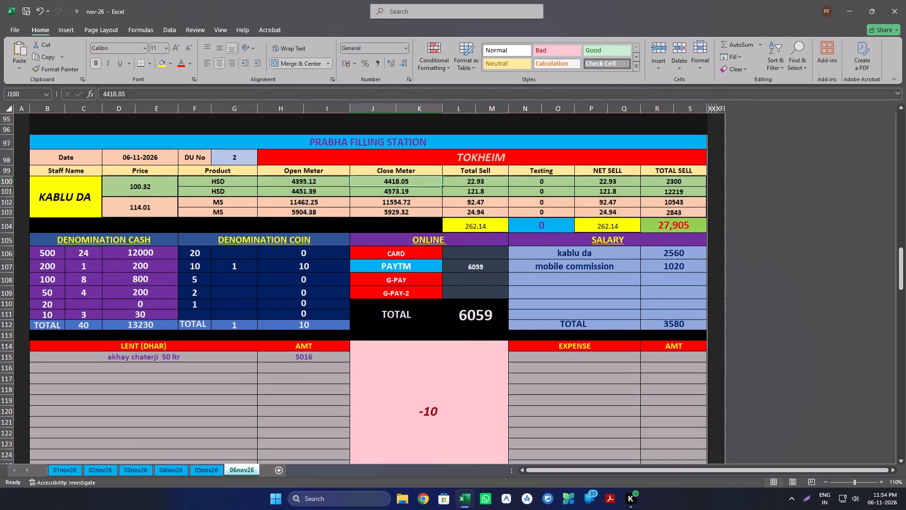
scroll(215, 259, up, 11)
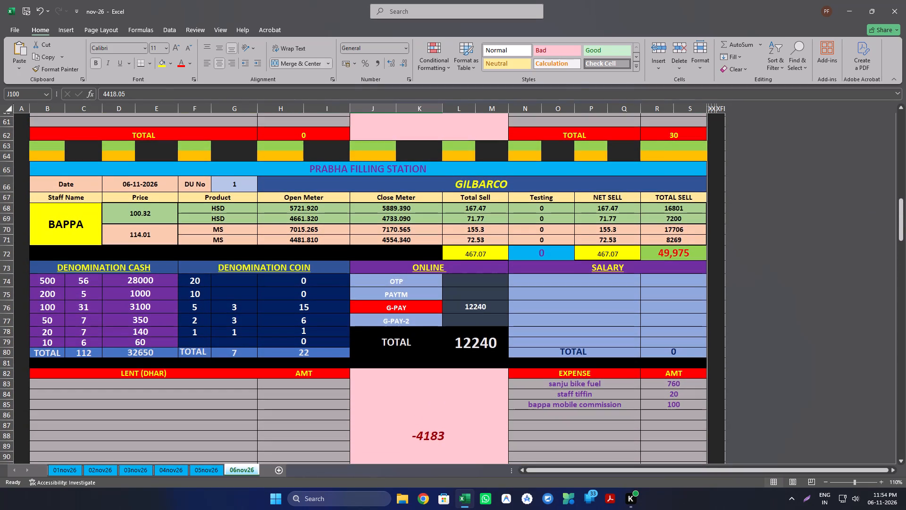
scroll(223, 261, down, 9)
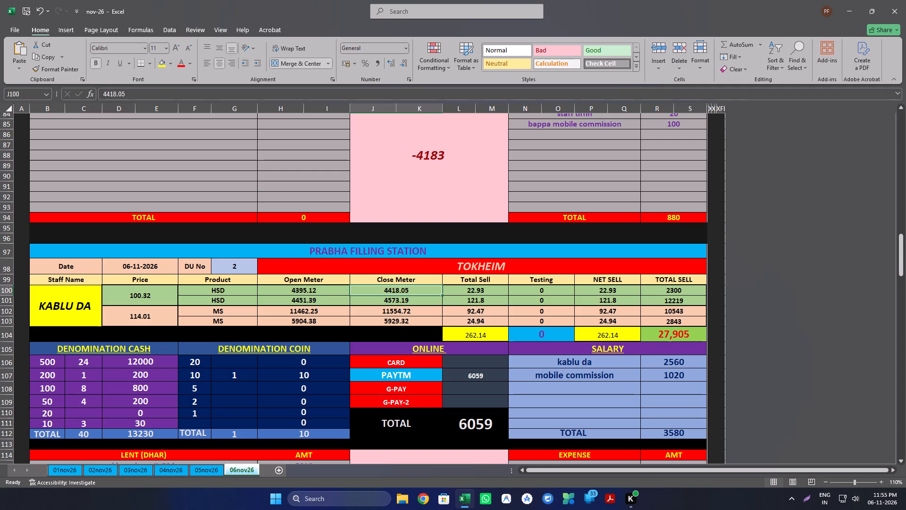
scroll(235, 155, down, 3)
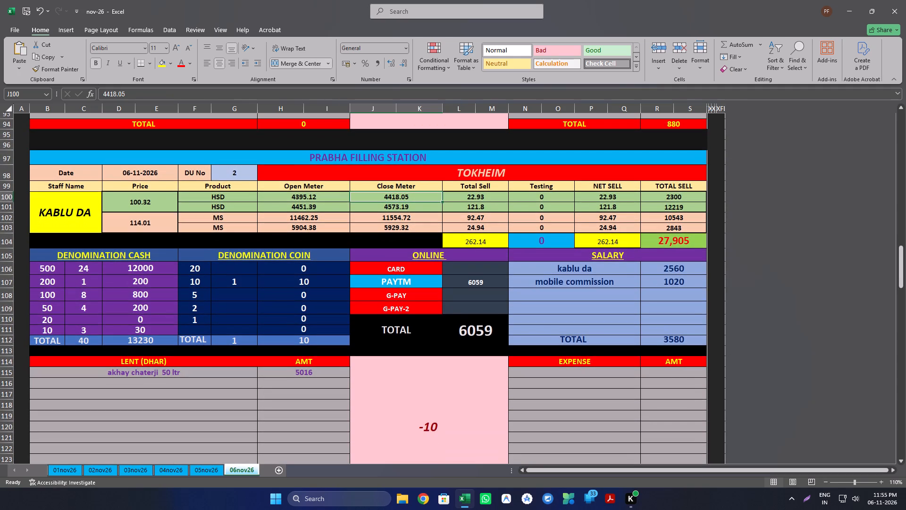
text(44)
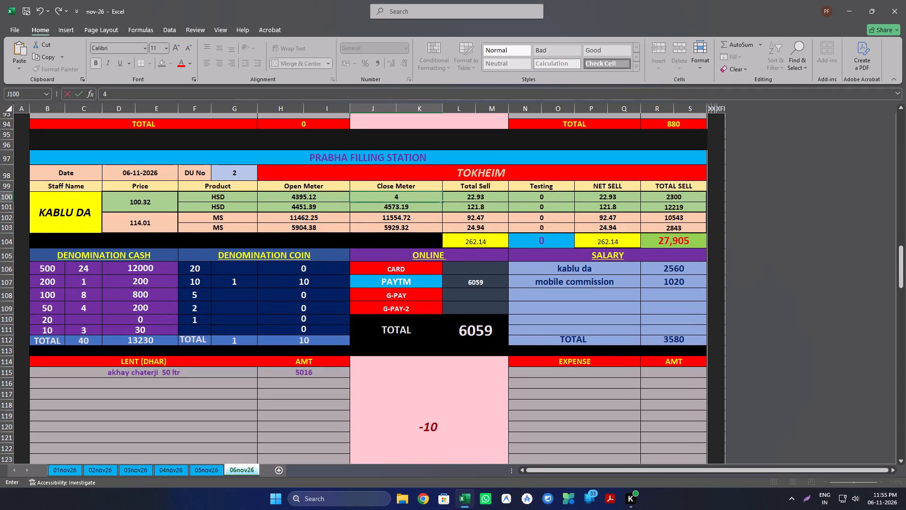
text(18)
text(.05)
key(Return)
text(4588)
text(.14)
key(Return)
Enter the two MS close meter readings for DU No 2 Tokheim as 11559.27 and 5931.95.
text(11559)
text(.27)
key(Return)
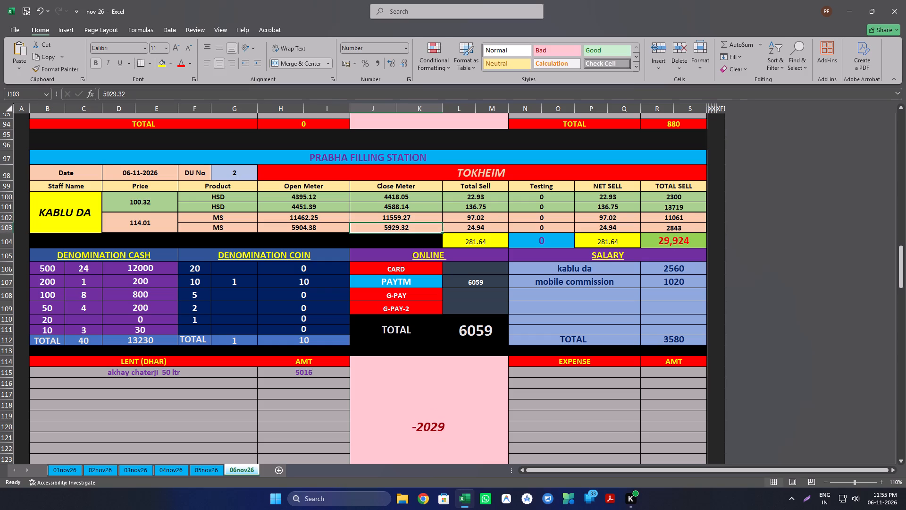
text(5931.95)
key(Return)
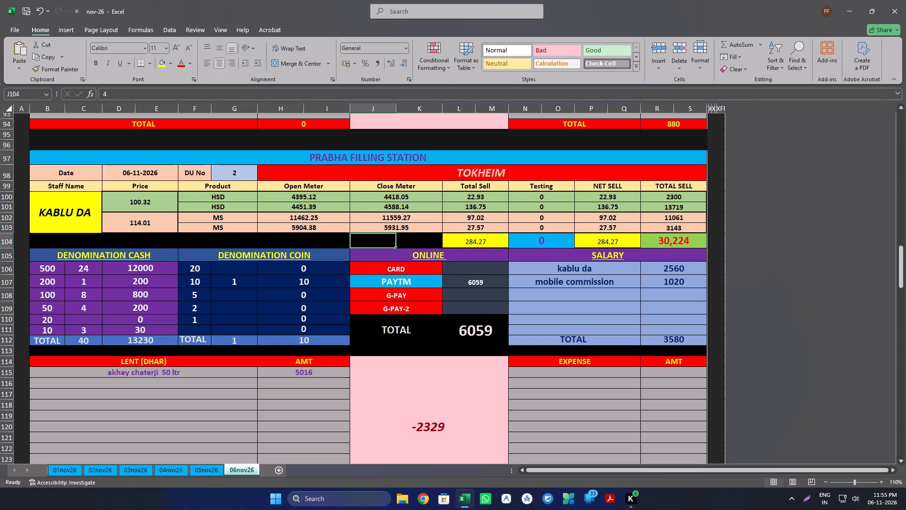
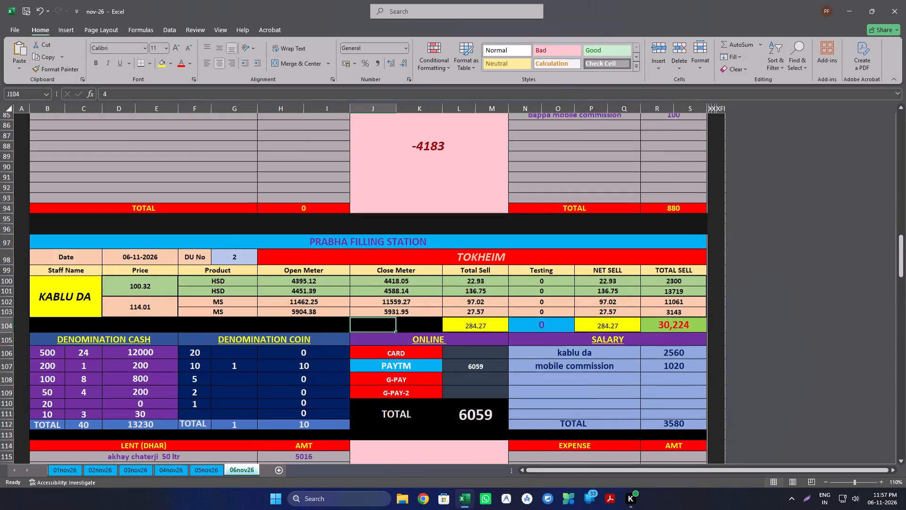
Add 8 to the count of 500 notes in the DU No 1 Gilbarco cash denominations, using the formula =8+56.
scroll(411, 379, up, 2)
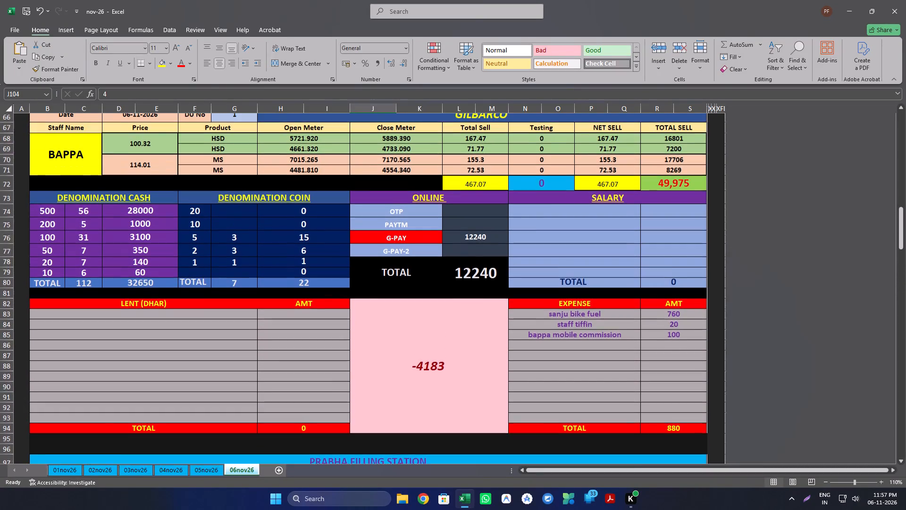
scroll(411, 379, up, 1)
scroll(411, 379, down, 1)
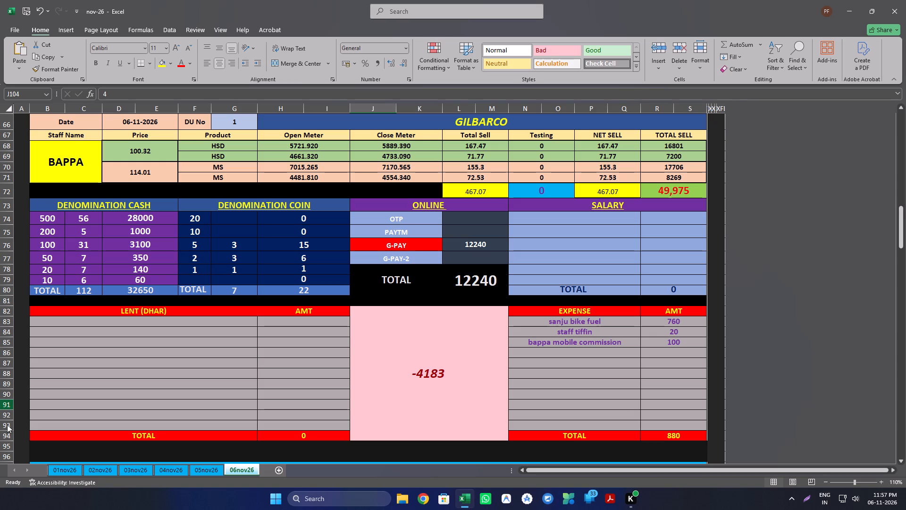
triple_click(74, 218)
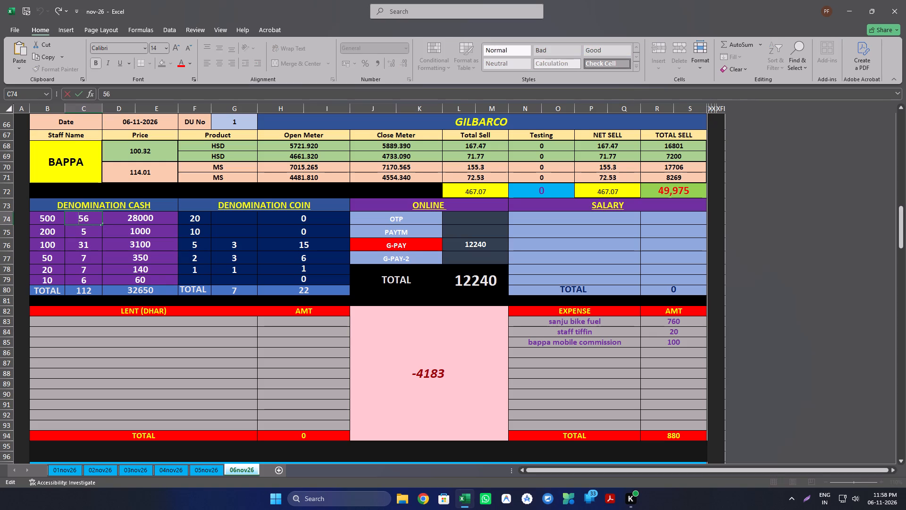
key(equal)
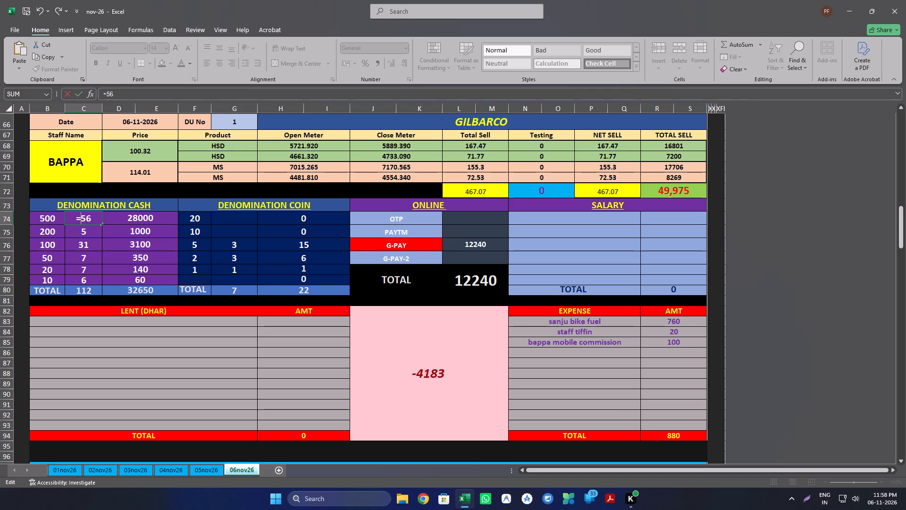
text(8+)
key(Return)
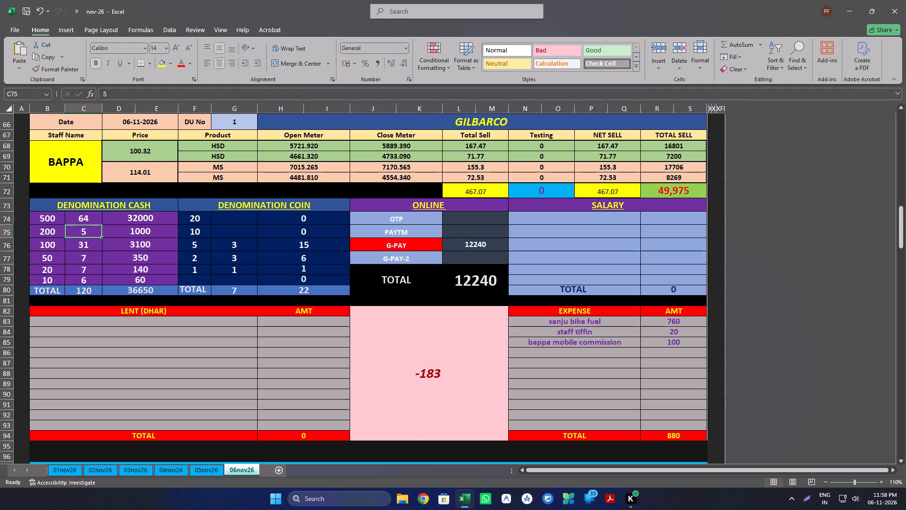
Set the count of 100 notes in the DU No 1 Gilbarco cash denominations to 32.
key(Down)
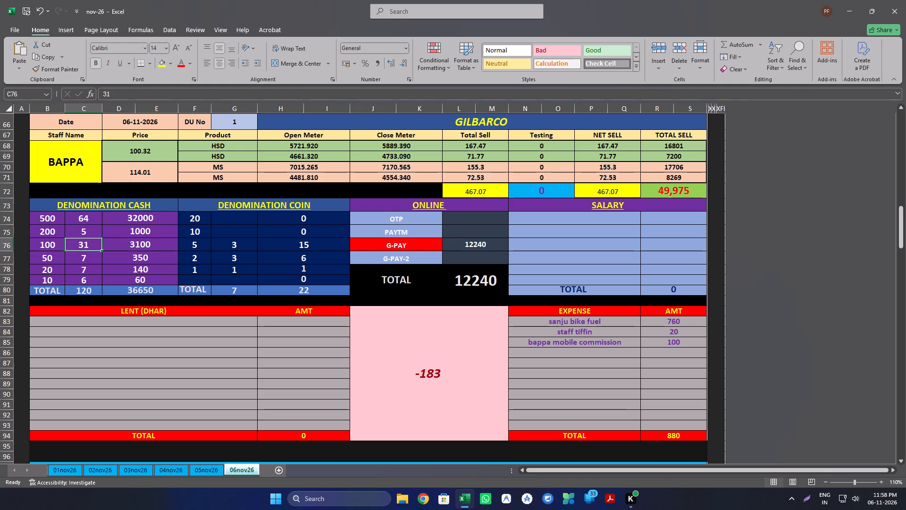
text(32)
key(Return)
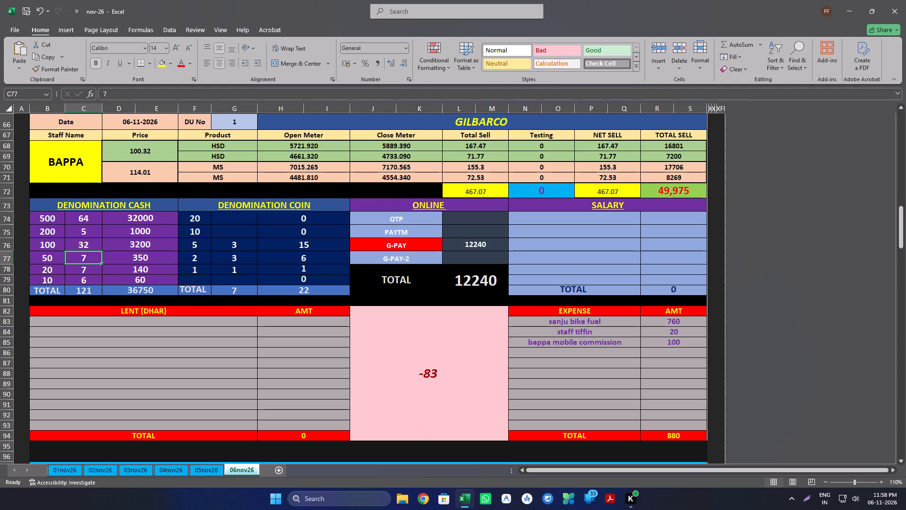
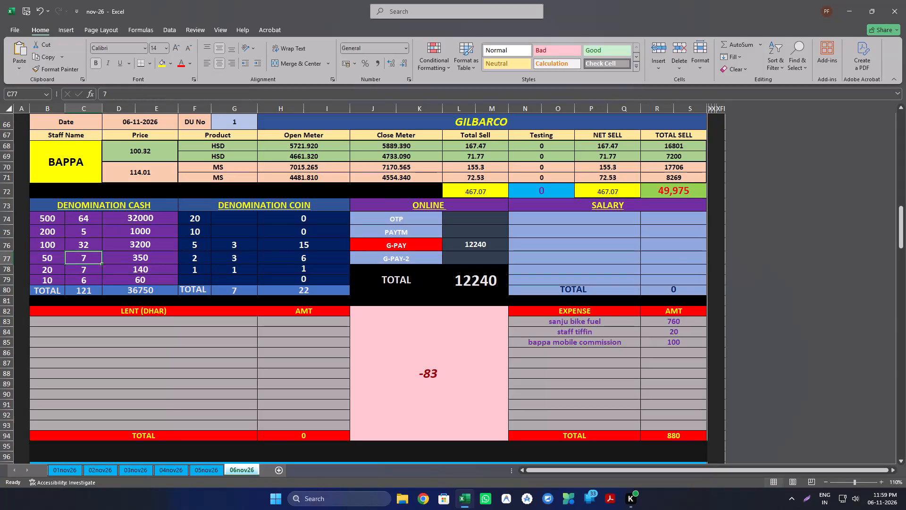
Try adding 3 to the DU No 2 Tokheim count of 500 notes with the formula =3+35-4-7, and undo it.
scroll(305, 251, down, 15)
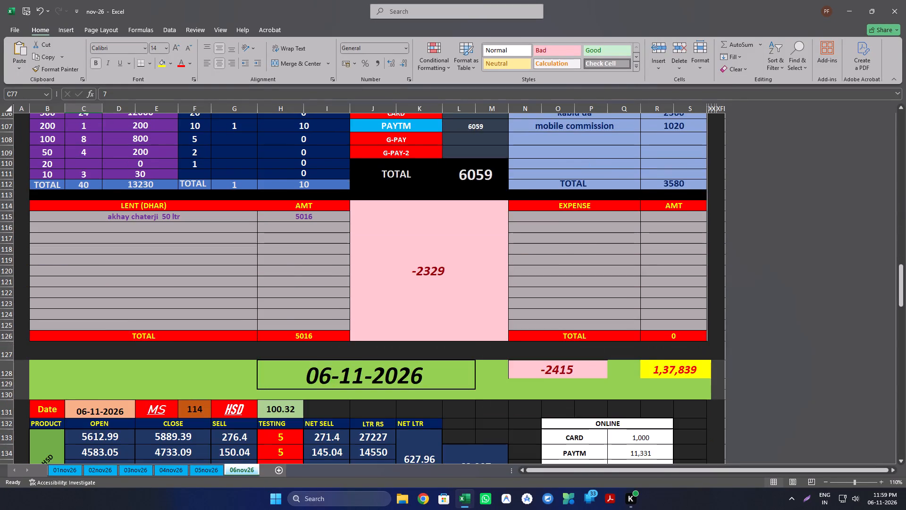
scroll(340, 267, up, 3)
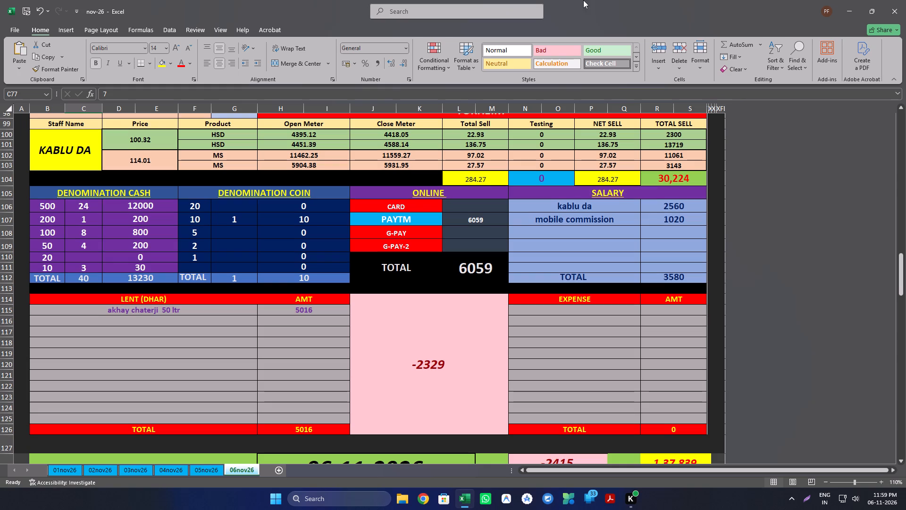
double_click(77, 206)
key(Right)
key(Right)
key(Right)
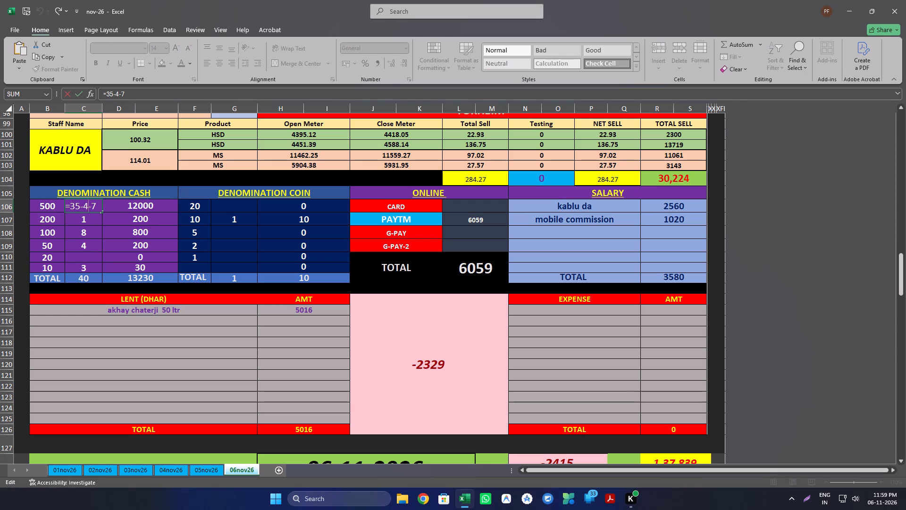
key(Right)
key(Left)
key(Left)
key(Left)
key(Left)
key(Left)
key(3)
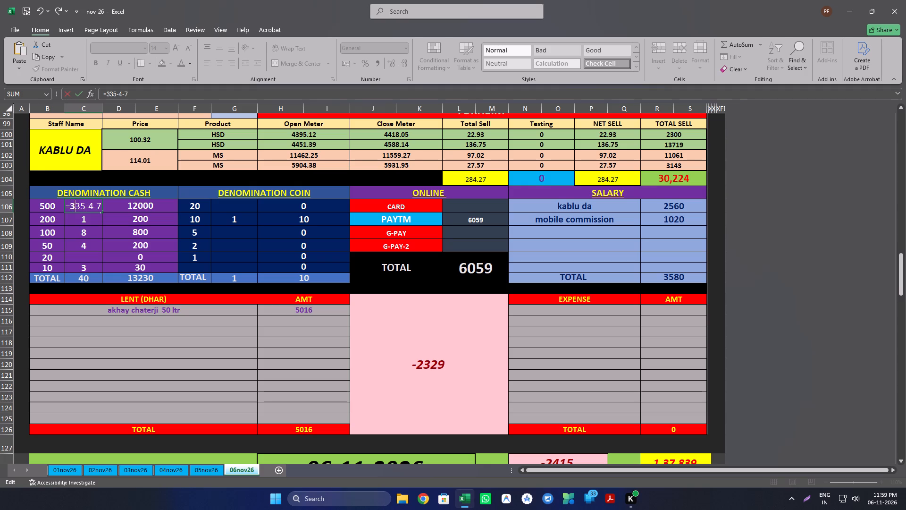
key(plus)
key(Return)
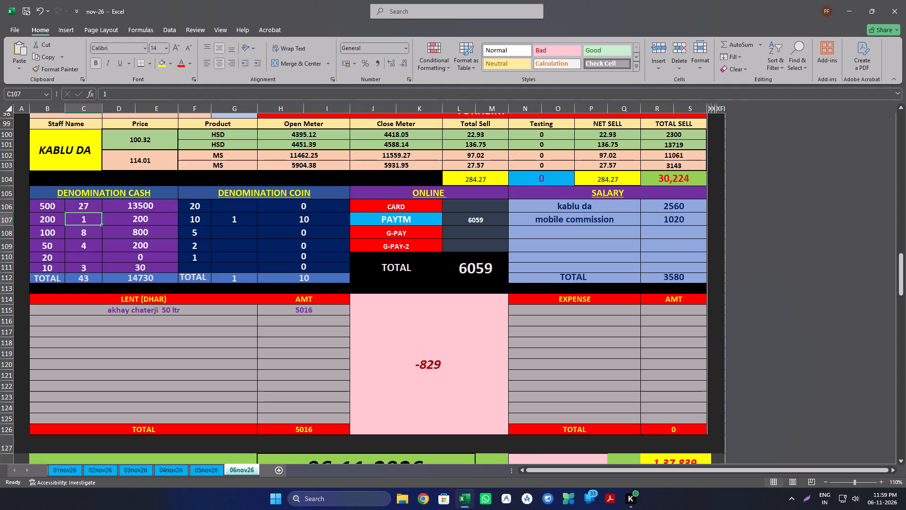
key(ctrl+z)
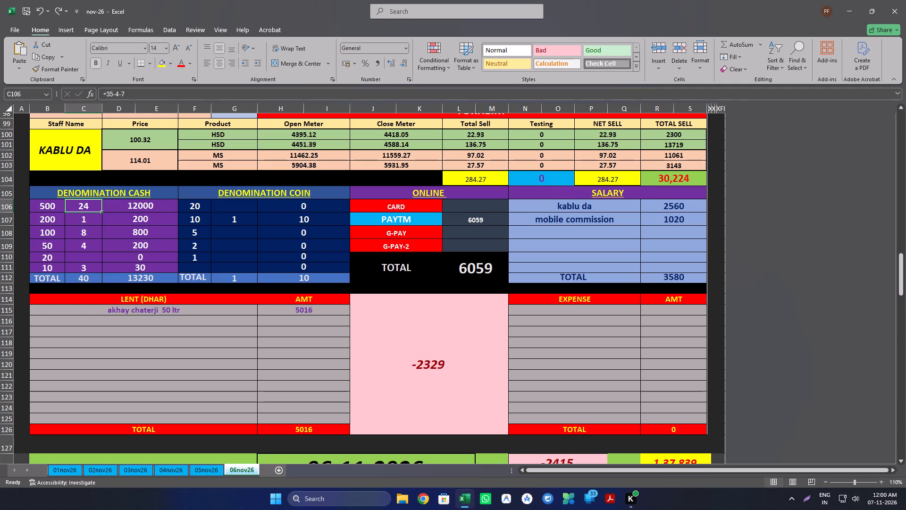
Simplify the formula for the count of 500 notes in the DU No 2 Tokheim cash denominations to =35-11.
key(F2)
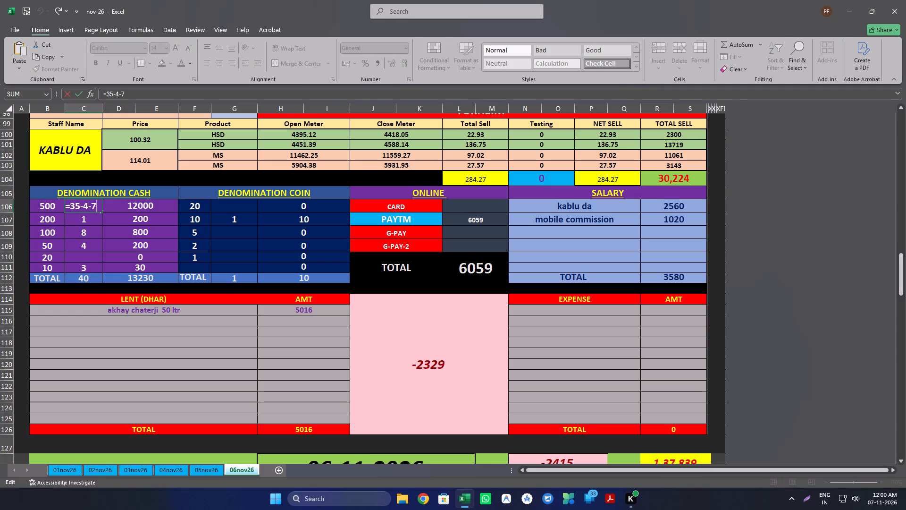
key(BackSpace)
key(BackSpace)
key(BackSpace)
key(BackSpace)
text(-11)
key(Return)
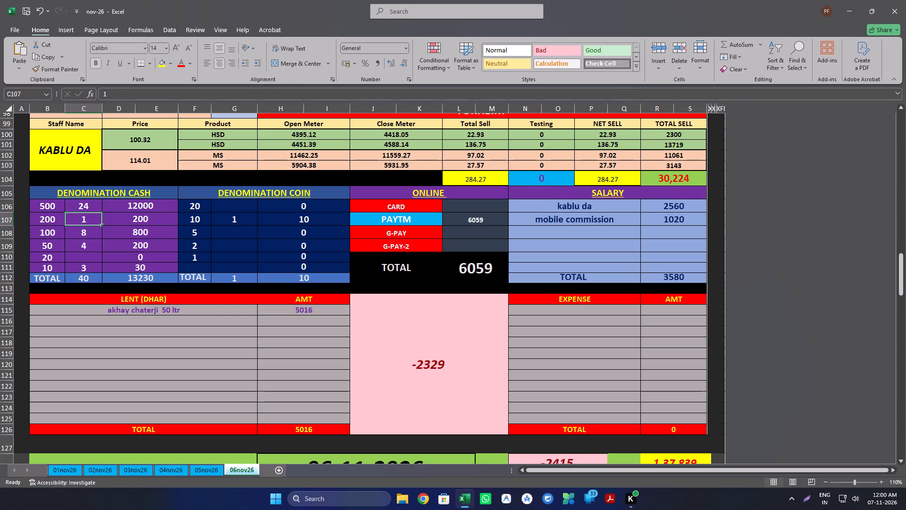
Add 3 to the DU No 2 Tokheim count of 500 notes, making the formula =35+3-11.
double_click(84, 208)
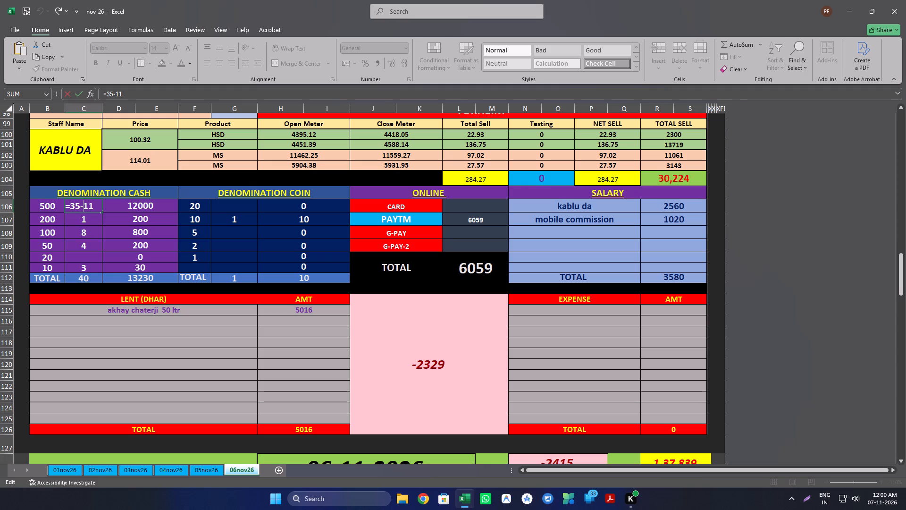
key(Left)
key(plus)
key(3)
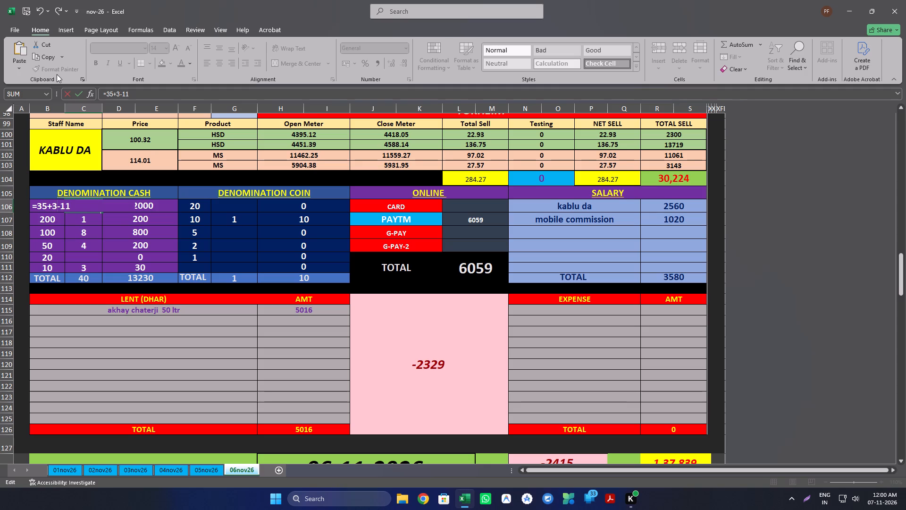
key(Return)
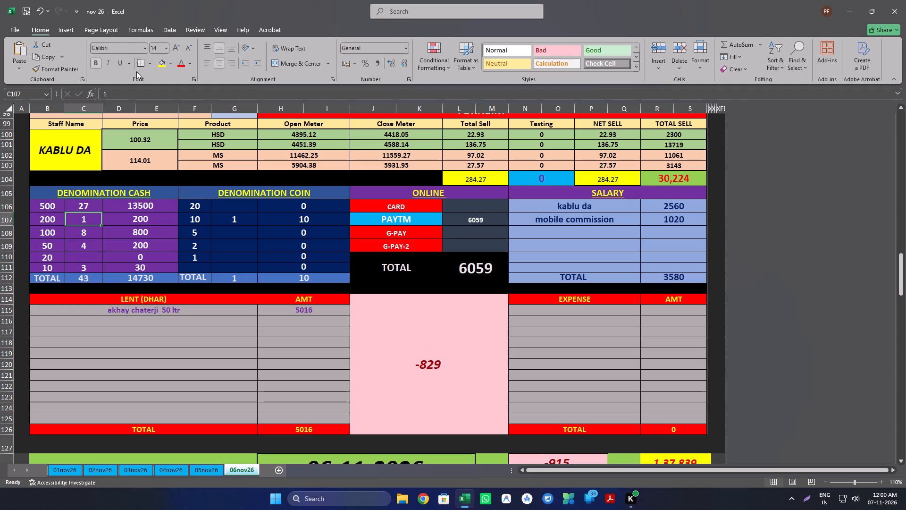
Set the count of 200 notes in the DU No 2 Tokheim cash denominations to 3.
key(3)
key(Return)
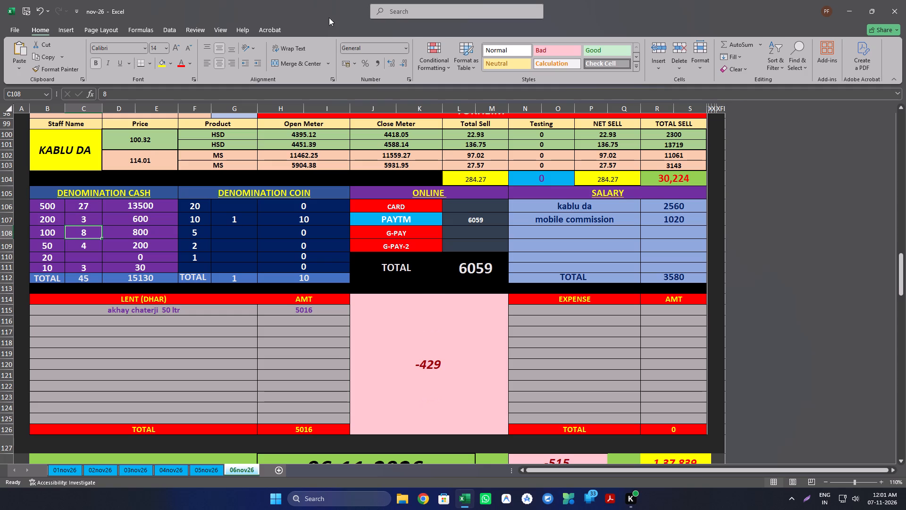
Add 4 to the count of 100 notes in the DU No 2 Tokheim cash denominations, using the formula =8+4.
triple_click(80, 230)
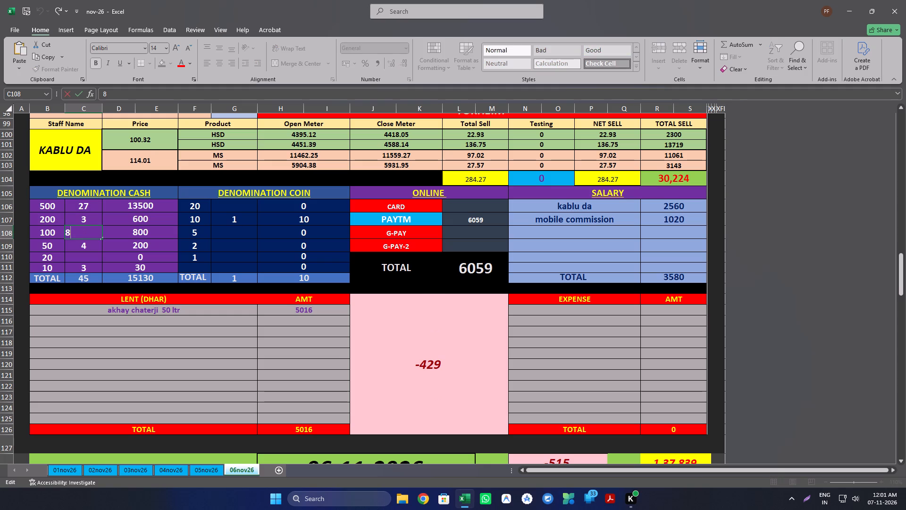
text(+7)
key(BackSpace)
key(4)
key(Left)
key(Left)
key(Left)
key(equal)
key(Return)
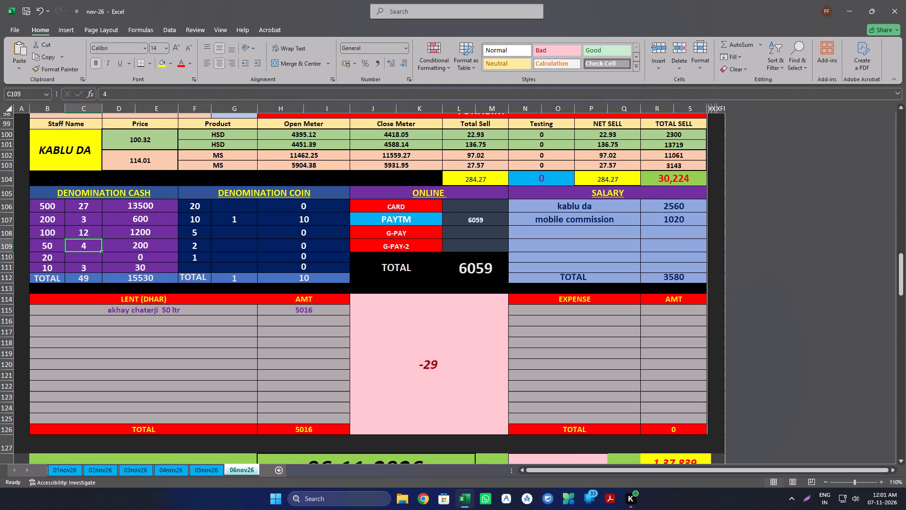
Add 1 to the count of 100 notes in the DU No 1 Gilbarco cash denominations, using the formula =32+1.
scroll(302, 374, up, 6)
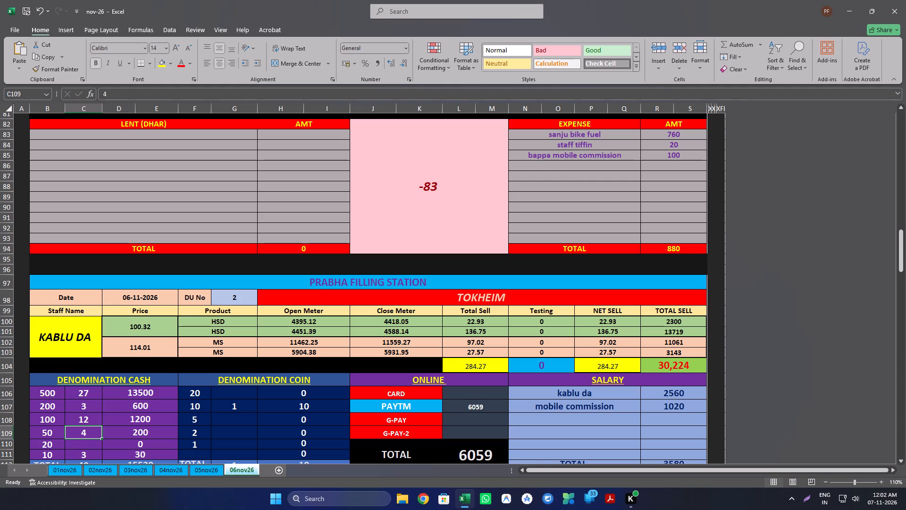
scroll(20, 136, up, 6)
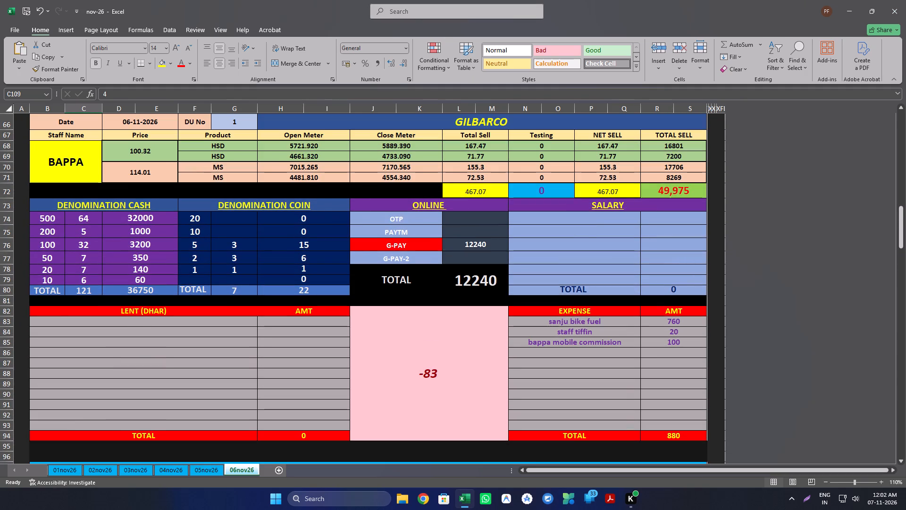
double_click(80, 245)
key(plus)
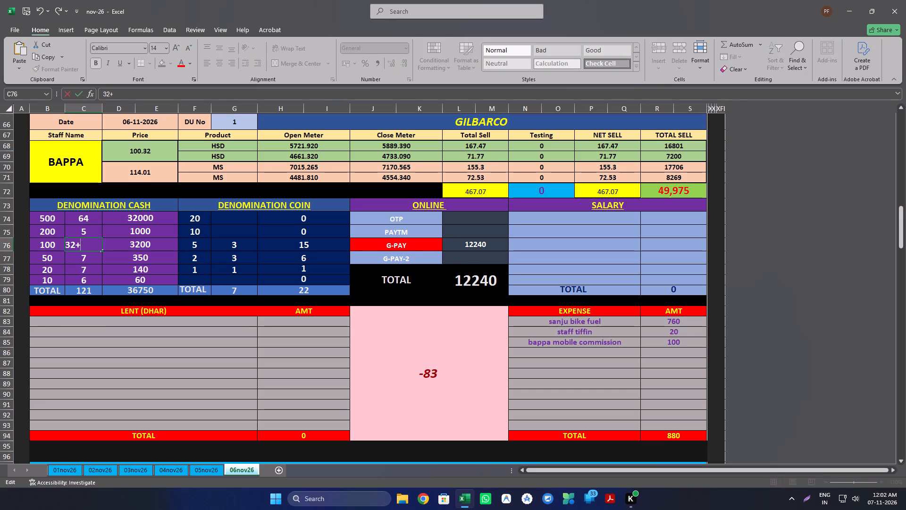
key(1)
key(Left)
key(Left)
key(Left)
key(Left)
key(equal)
key(Return)
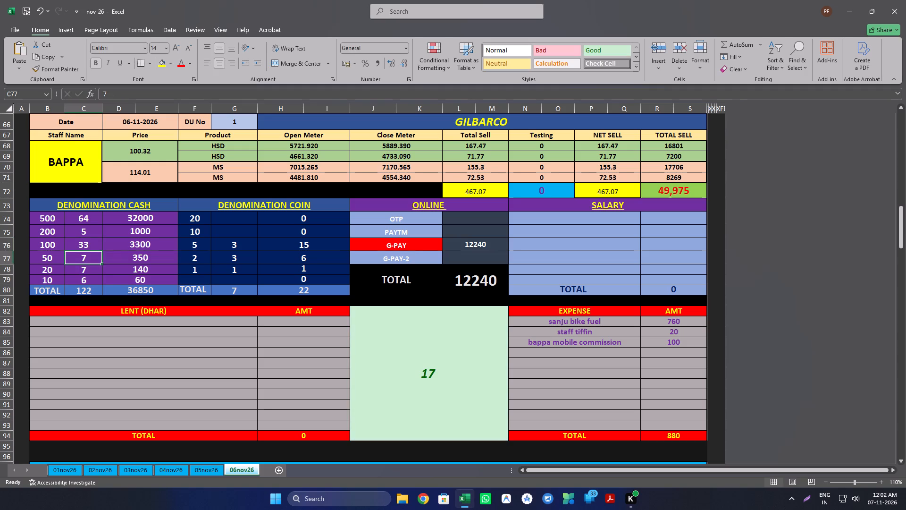
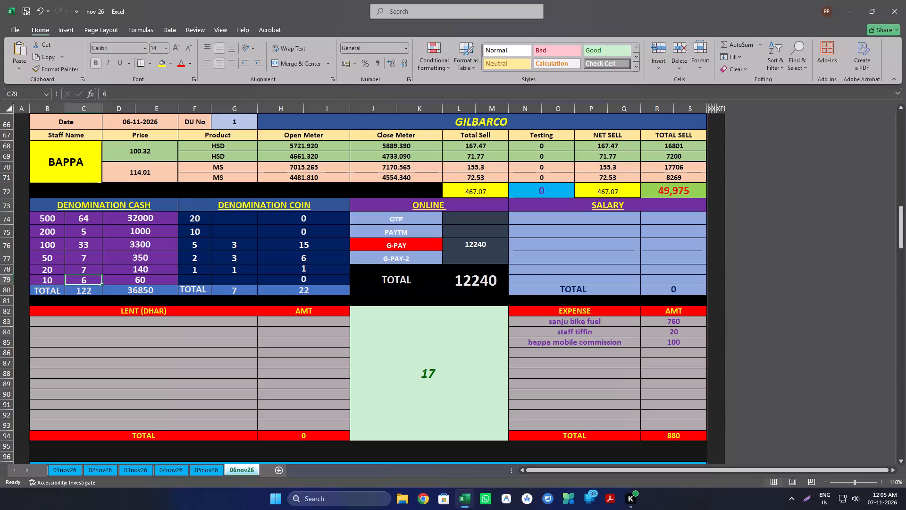
Set the count of 10 notes in the DU No 1 Gilbarco cash denominations to 5.
key(5)
key(Return)
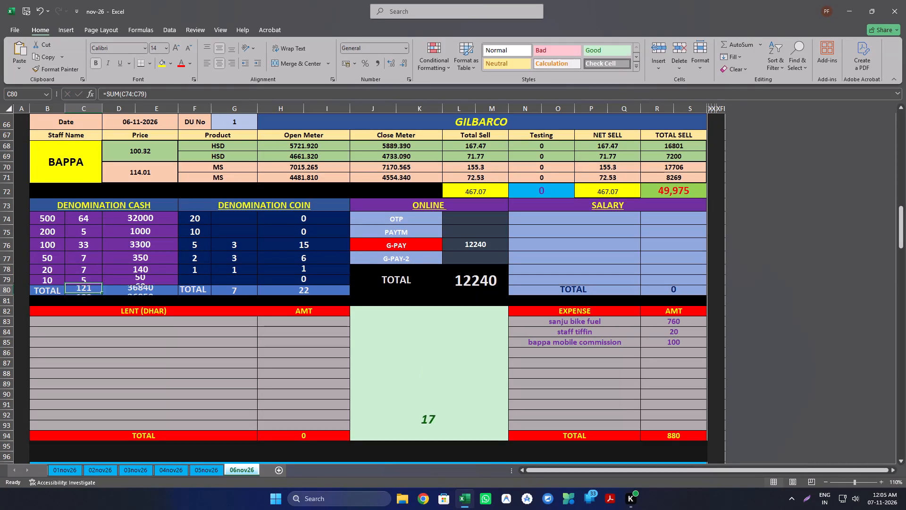
In the DU No 1 Gilbarco coin denominations, set the counts of 5 coins and 2 coins to 2 each.
key(Right)
key(Right)
key(Right)
key(Up)
key(Up)
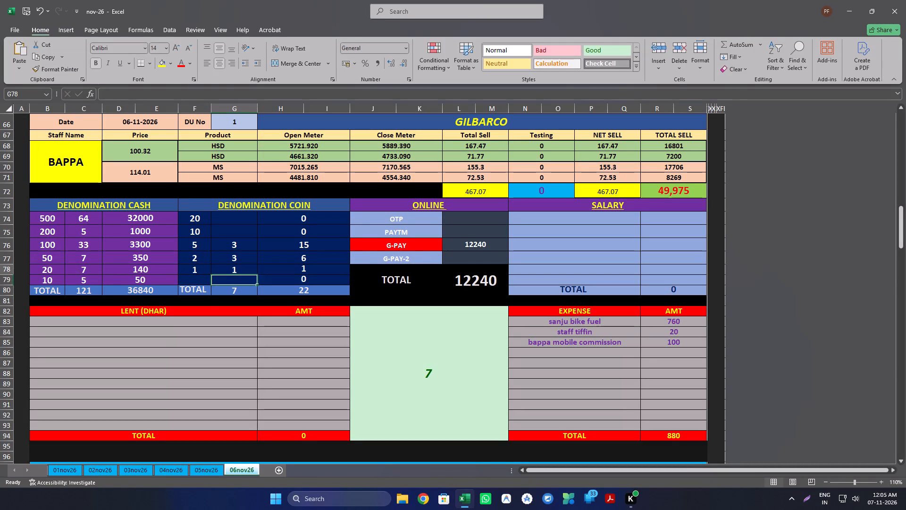
key(Up)
key(Up)
key(2)
key(Return)
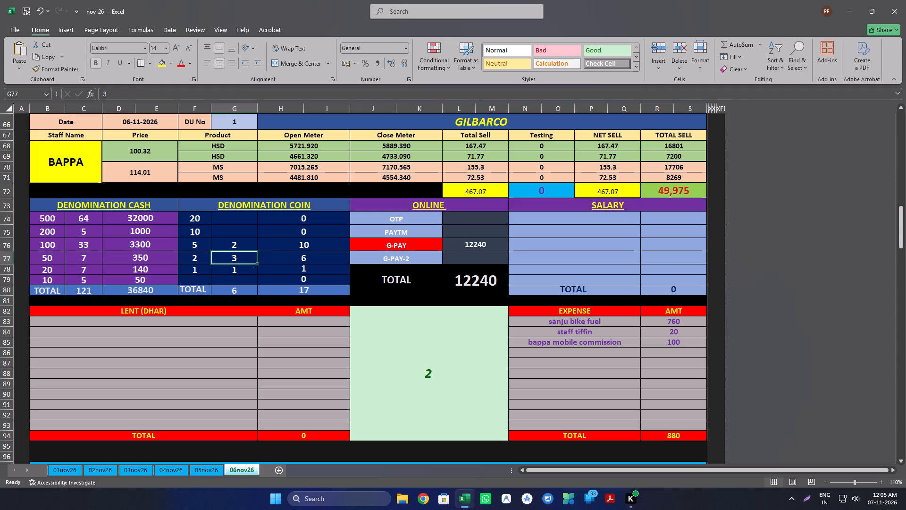
key(1)
key(BackSpace)
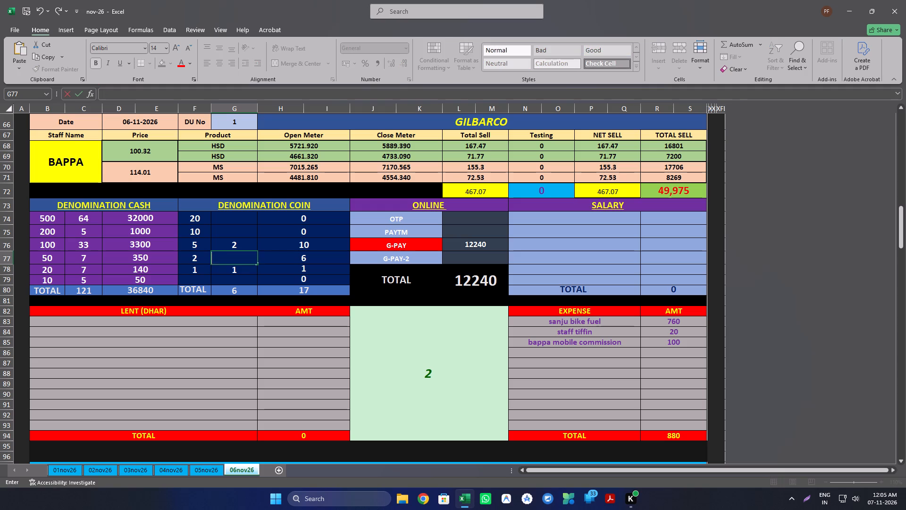
key(2)
key(Return)
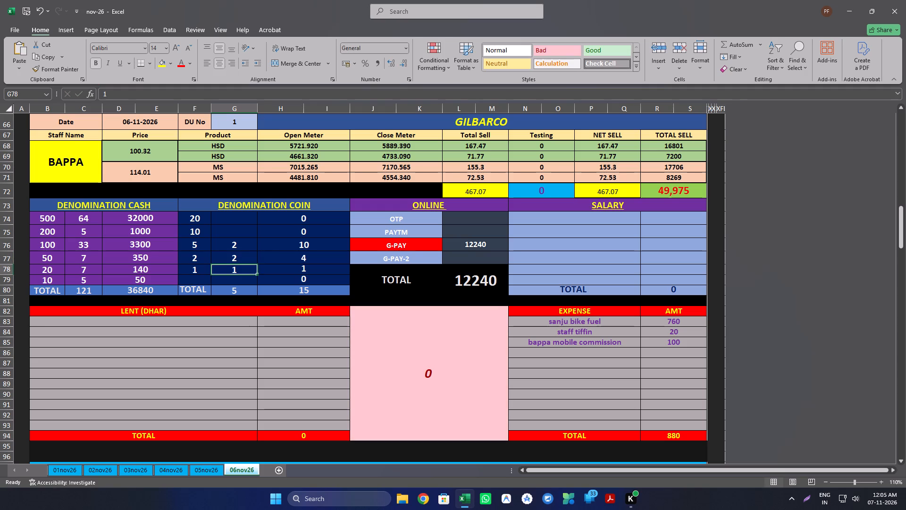
Set the count of 10 notes in the DU No 2 Tokheim cash denominations to 4.
scroll(164, 390, down, 12)
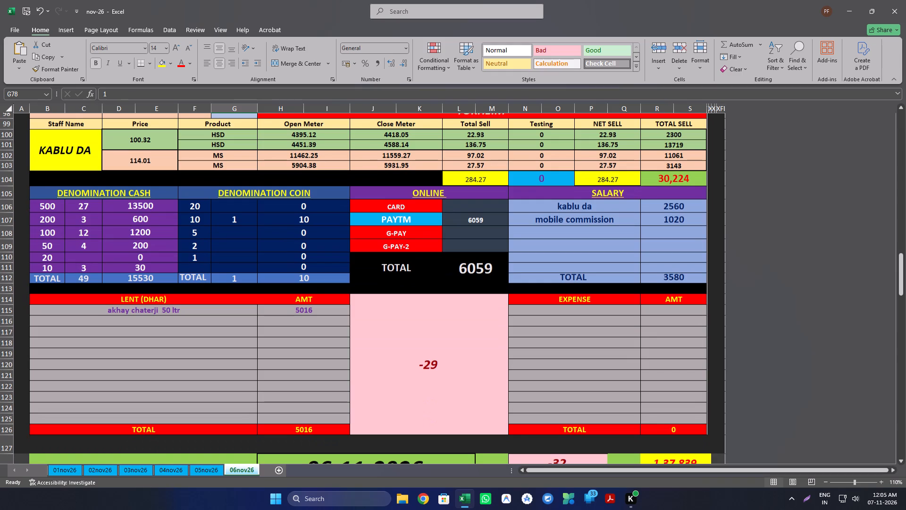
click(76, 268)
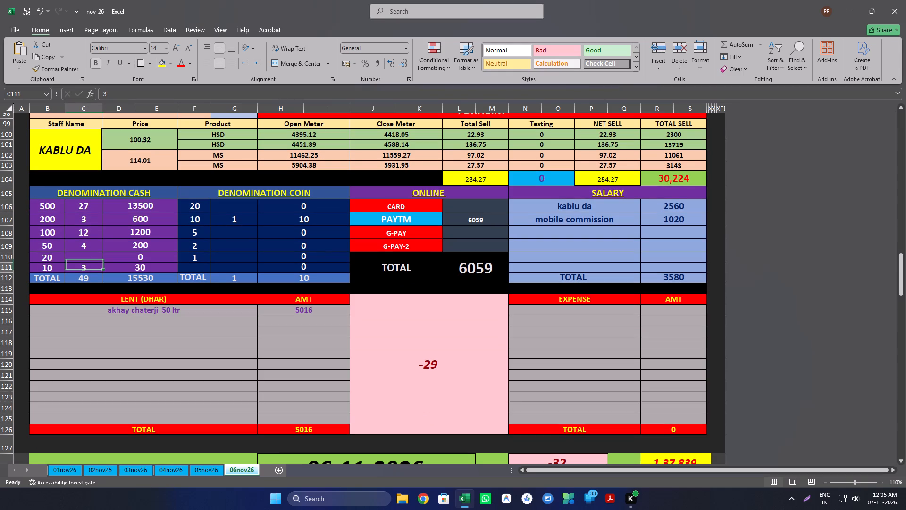
key(4)
key(Return)
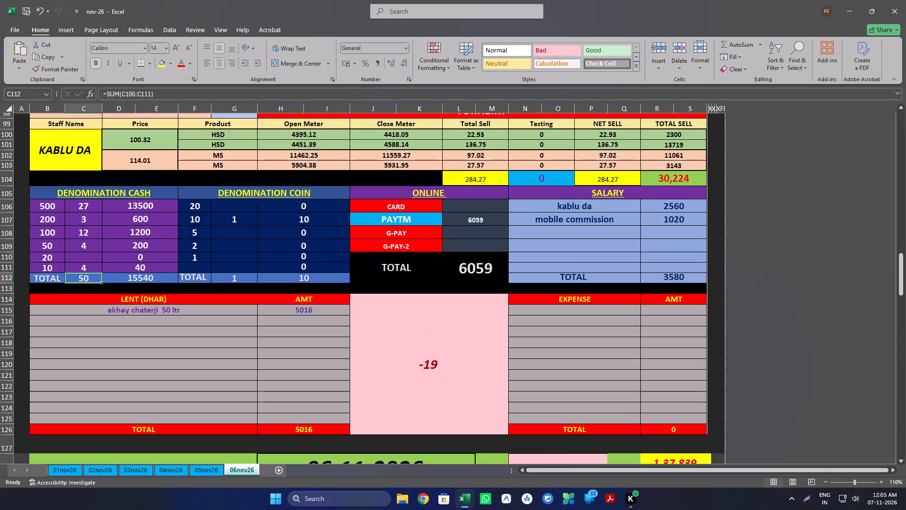
In the DU No 2 Tokheim coin denominations, enter a count of 1 for both the 5 coins and the 2 coins.
key(Right)
key(Right)
key(Right)
key(Up)
key(Up)
key(Up)
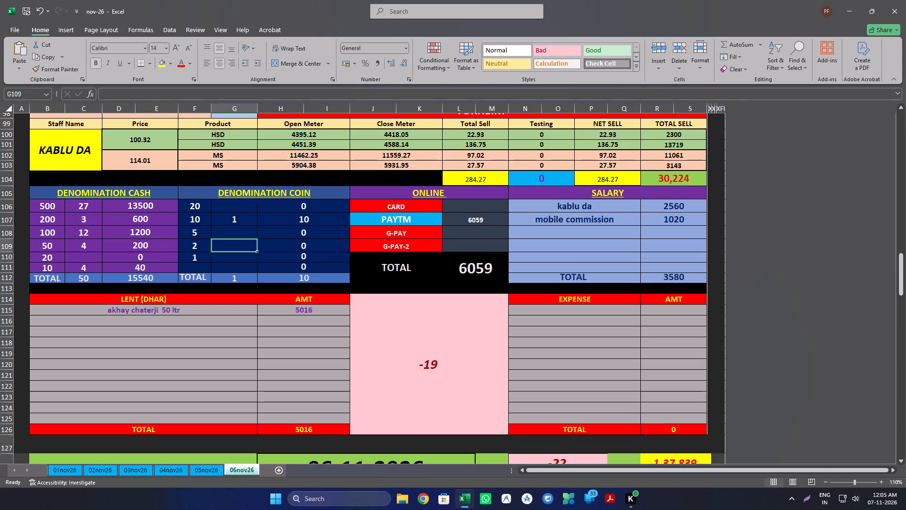
key(Up)
key(1)
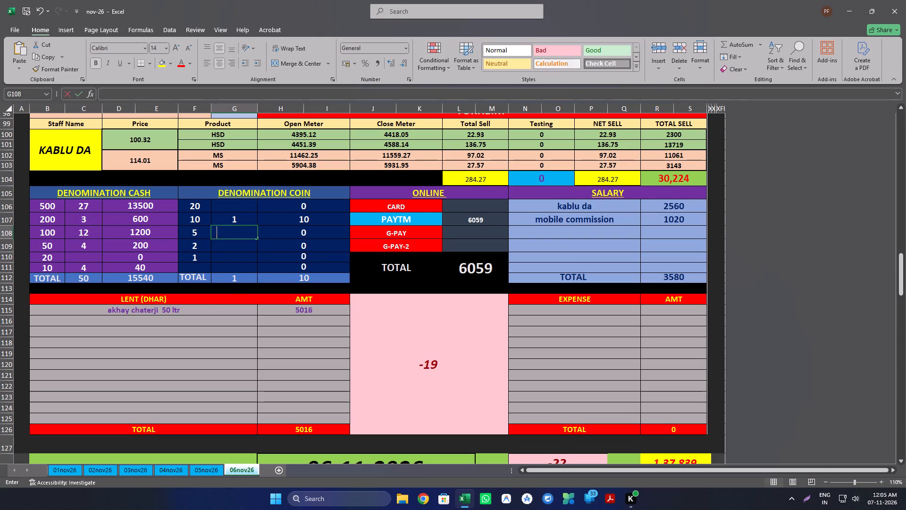
key(Return)
key(1)
key(Return)
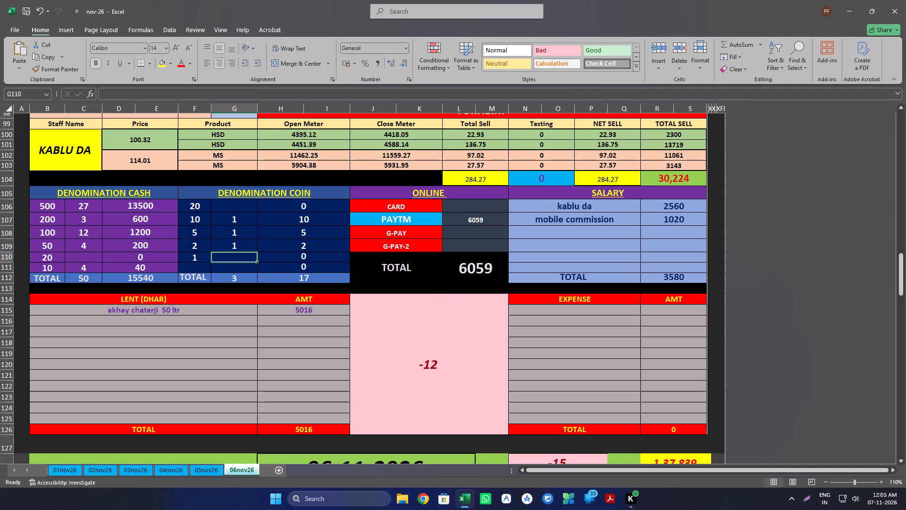
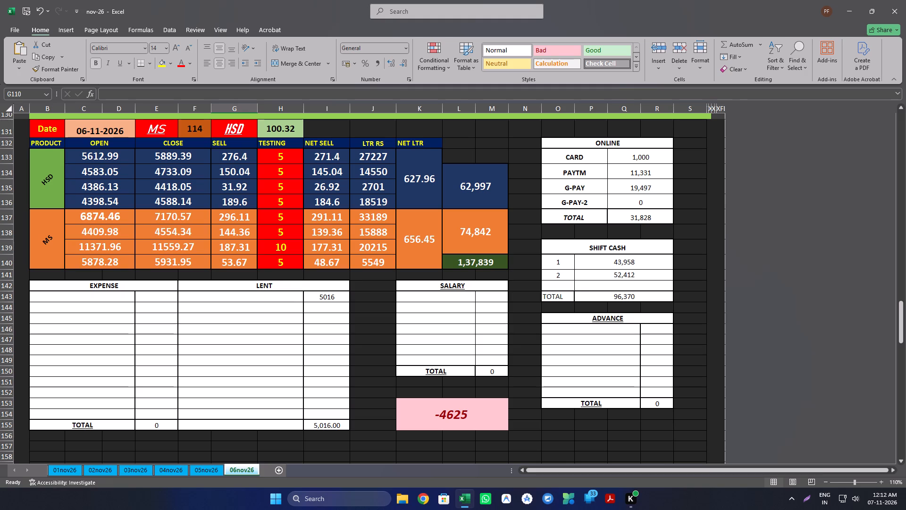
Enter the borrower's name in the first row of the daily summary's LENT table, beside the 5016 amount.
click(236, 295)
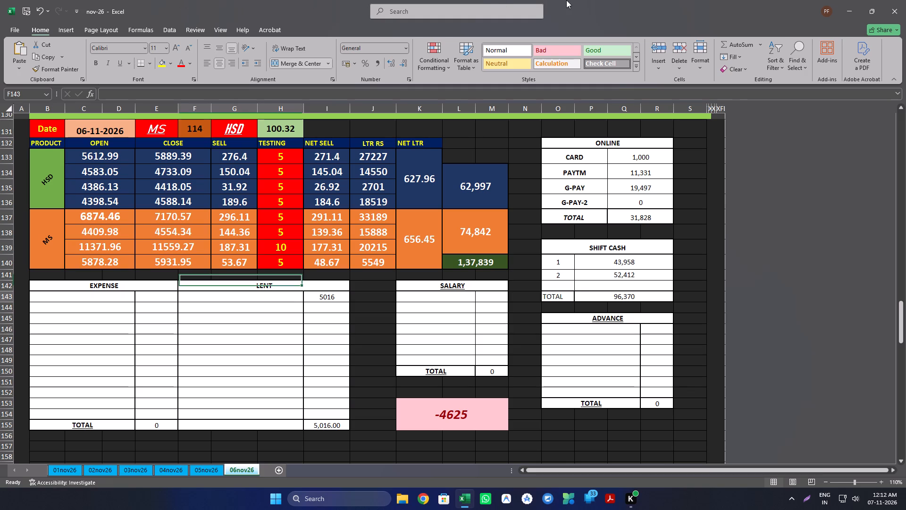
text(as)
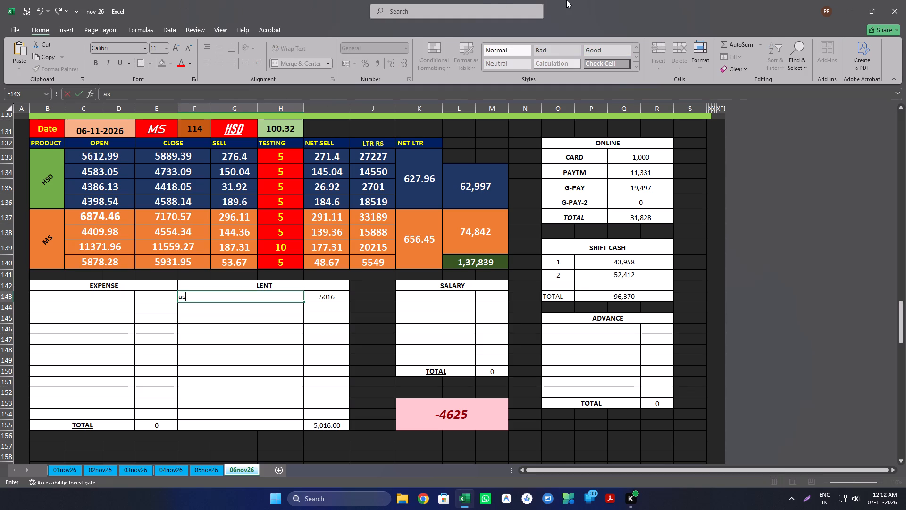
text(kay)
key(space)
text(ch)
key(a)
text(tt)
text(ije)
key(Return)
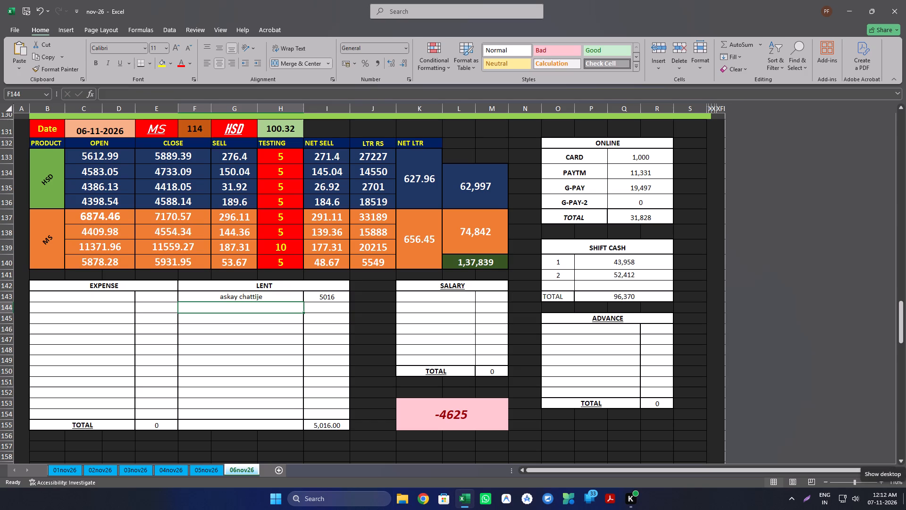
Review the dispensing-unit sections of the 06-11-2026 sheet, from the daily summary back to the first DU No 1 Gilbarco section.
scroll(905, 509, up, 1)
scroll(818, 509, down, 1)
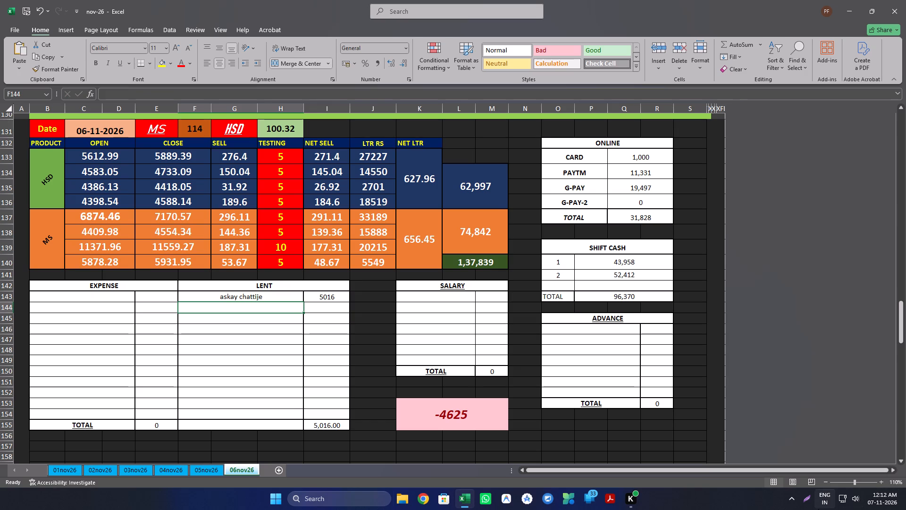
scroll(687, 480, up, 1)
scroll(623, 462, up, 20)
scroll(623, 462, up, 6)
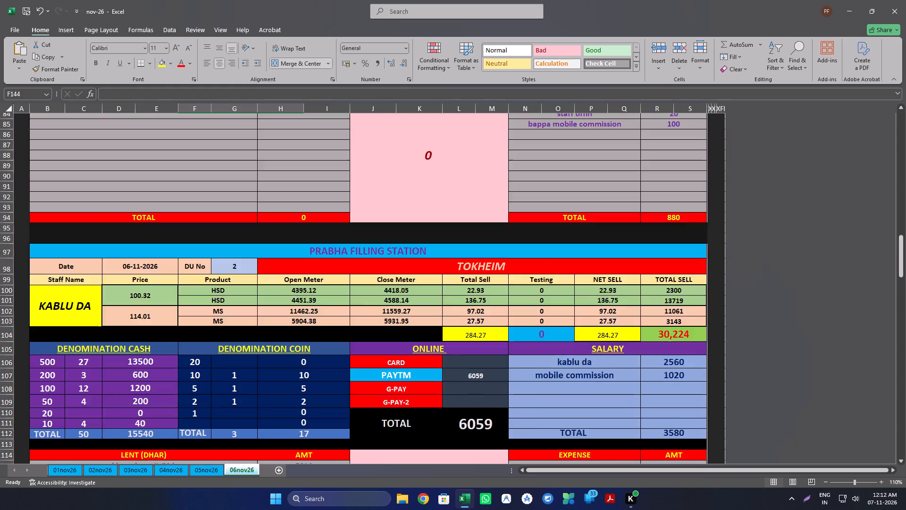
scroll(624, 462, up, 20)
scroll(624, 462, up, 16)
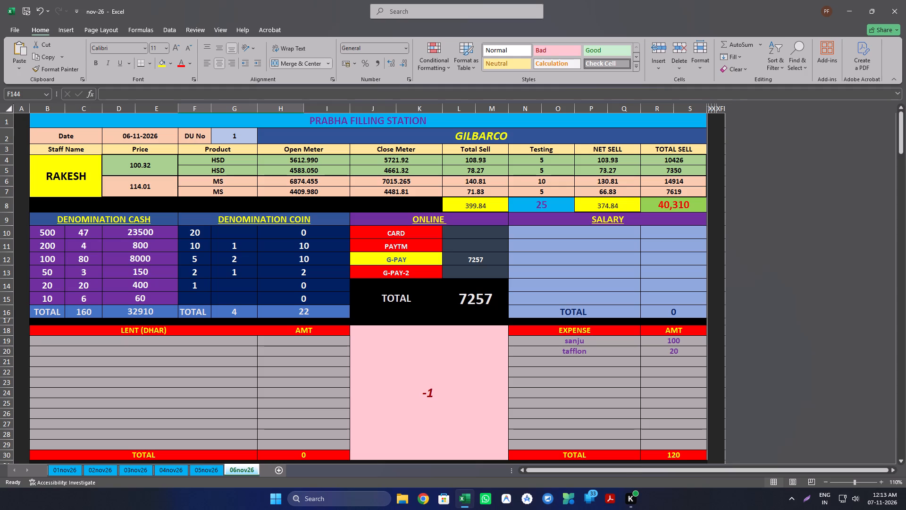
scroll(544, 437, up, 1)
scroll(508, 250, up, 3)
scroll(508, 250, down, 2)
scroll(508, 250, up, 5)
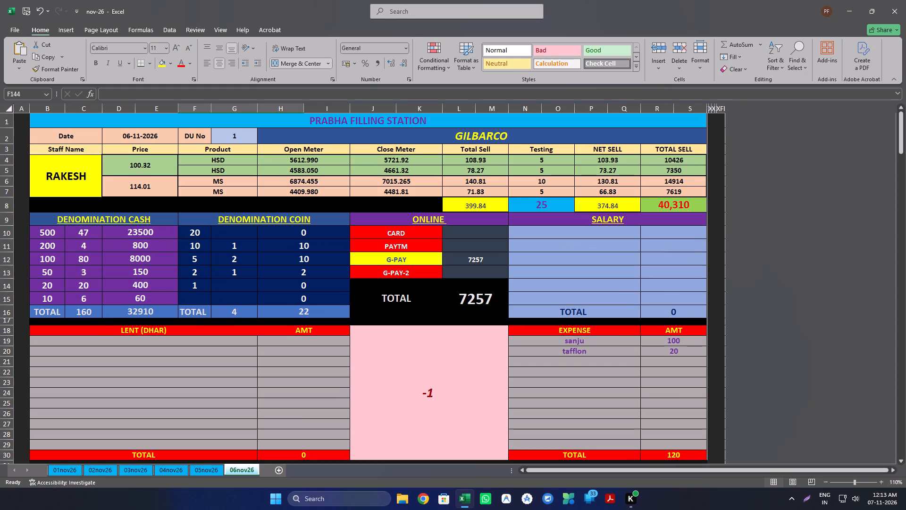
Save the nov-26 workbook.
click(25, 11)
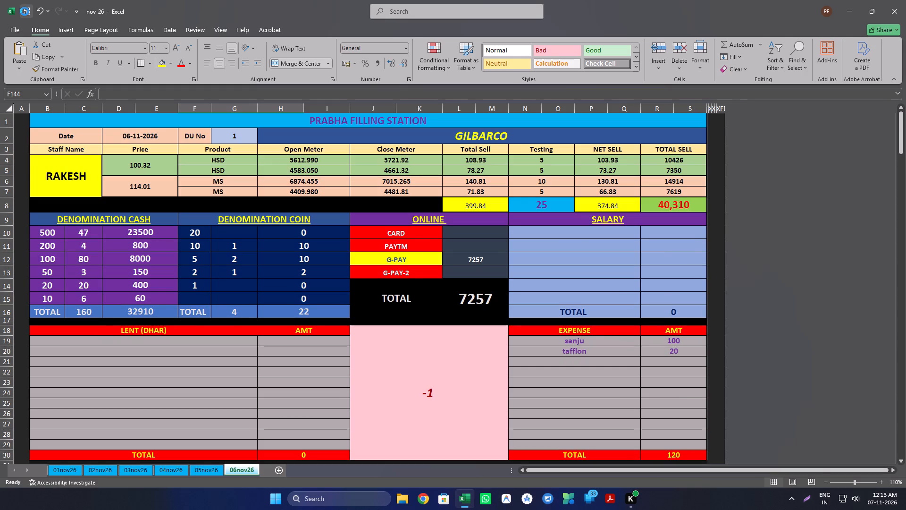
Enter "staff tiffin" as the description of the 30 expense in the first DU No 2 Tokheim section.
scroll(352, 314, down, 1)
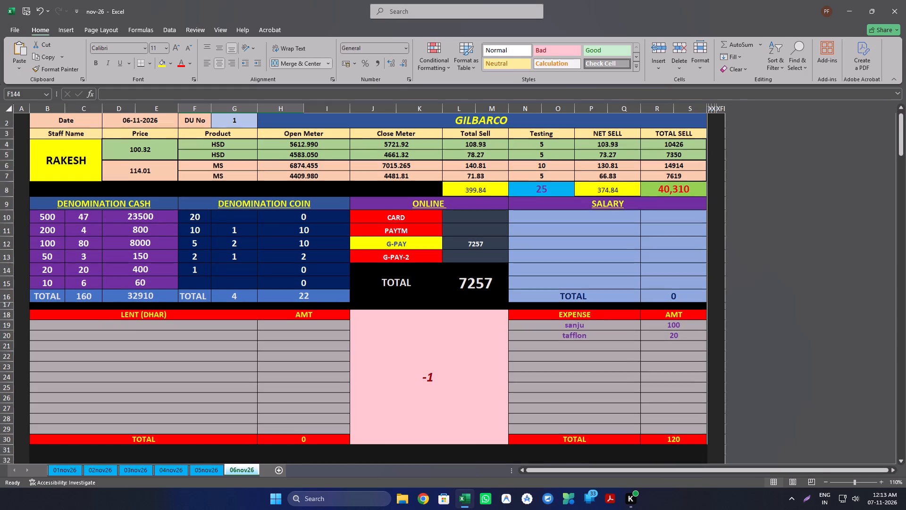
scroll(352, 315, down, 1)
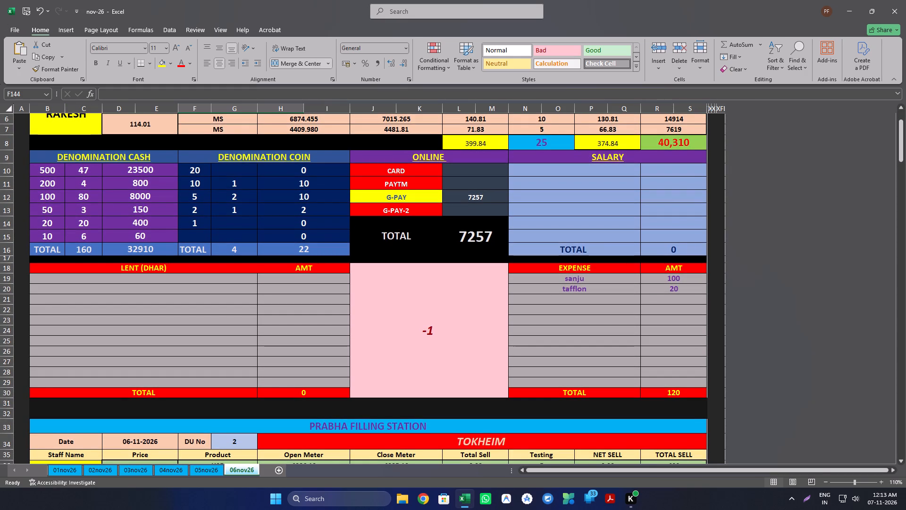
scroll(350, 319, down, 1)
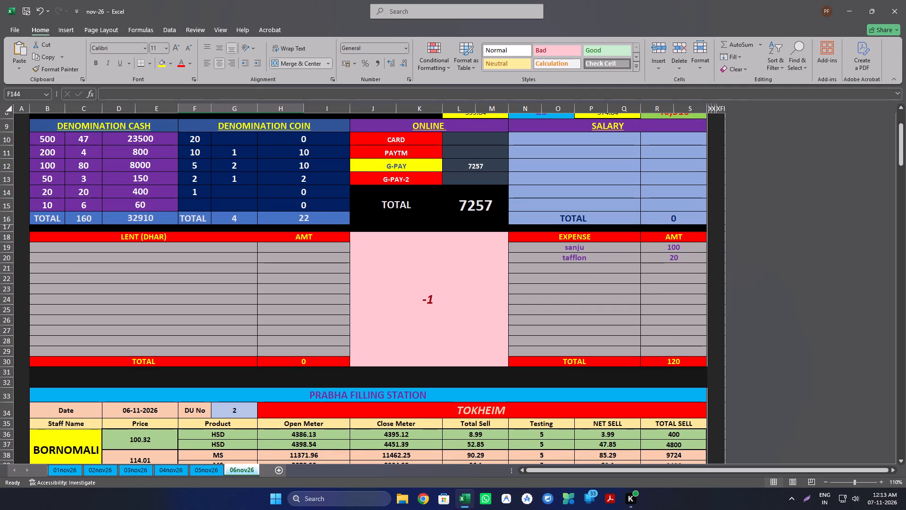
scroll(347, 328, down, 2)
scroll(347, 328, up, 2)
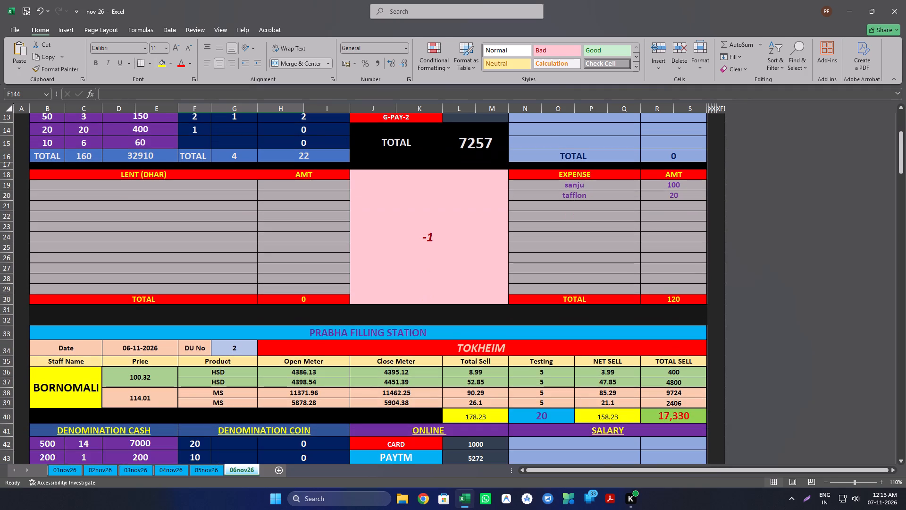
scroll(347, 328, up, 5)
scroll(347, 328, down, 12)
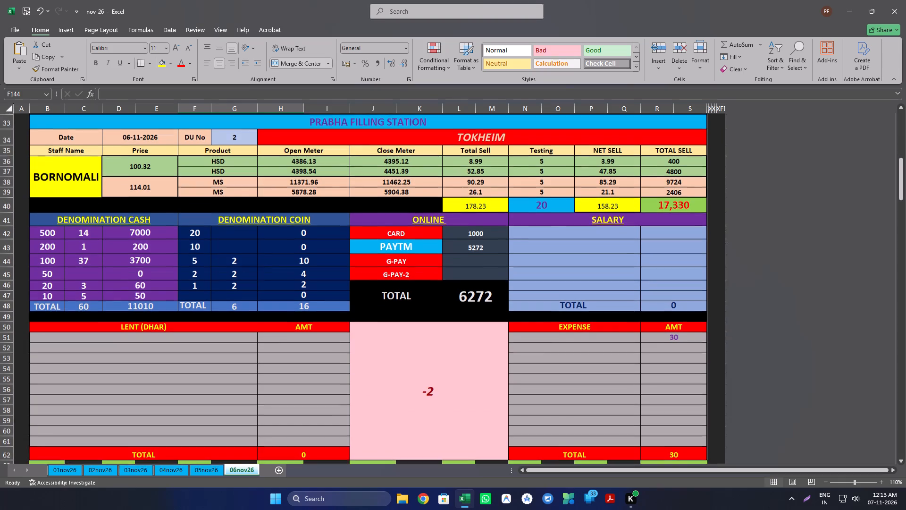
scroll(347, 328, down, 2)
click(584, 271)
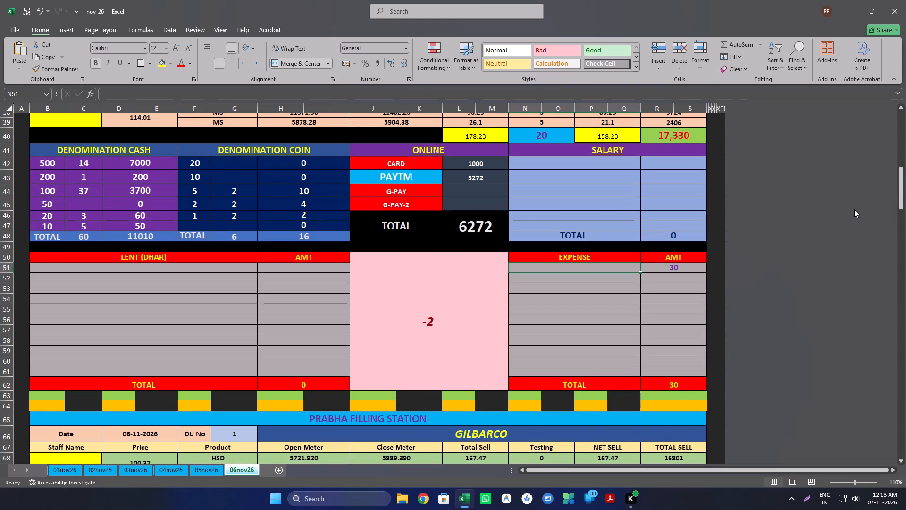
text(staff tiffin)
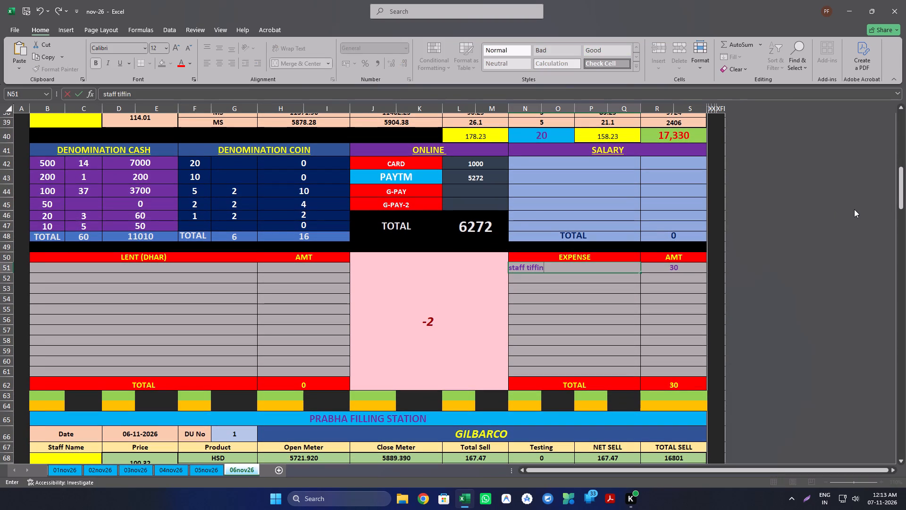